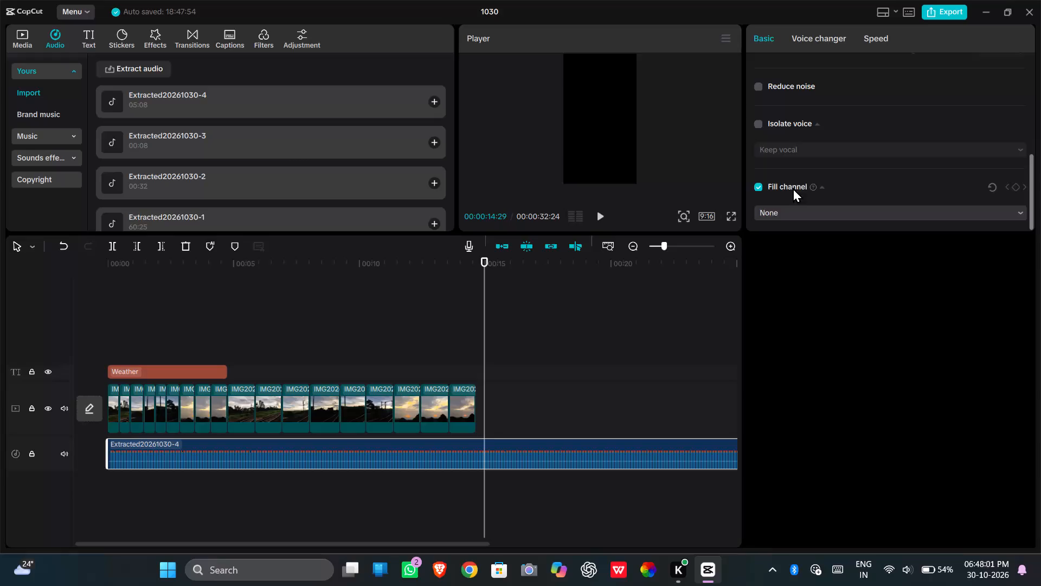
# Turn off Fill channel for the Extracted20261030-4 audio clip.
pyautogui.click(760, 186)
# Look through the audio clip's basic settings, from volume and fades to noise reduction and voice isolation.
pyautogui.scroll(5, 806, 181)
pyautogui.scroll(-1, 811, 176)
pyautogui.scroll(1, 811, 176)
pyautogui.scroll(-1, 811, 176)
pyautogui.scroll(2, 811, 176)
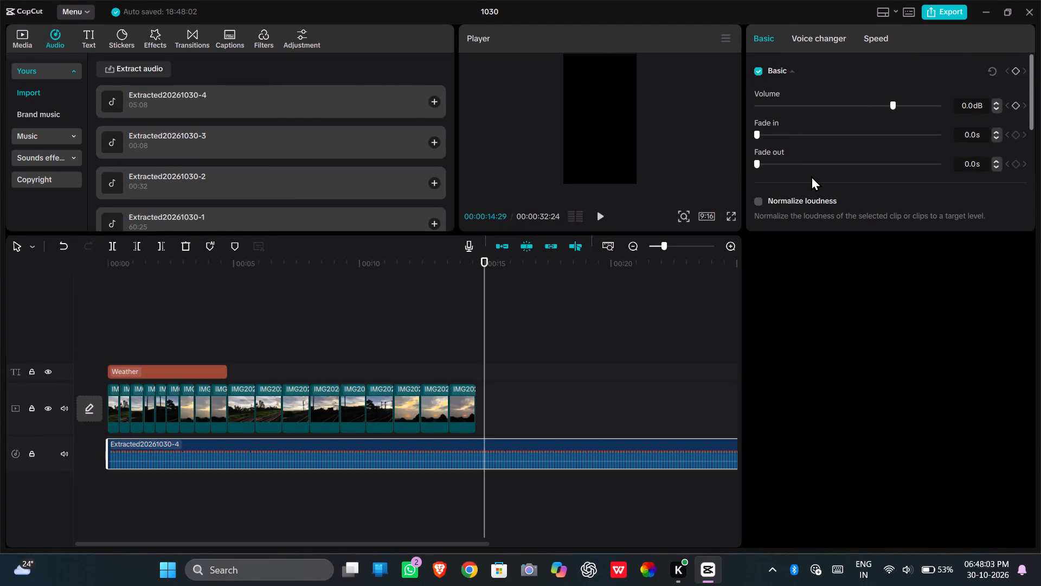
pyautogui.scroll(1, 811, 176)
pyautogui.scroll(-1, 811, 176)
pyautogui.scroll(1, 811, 176)
pyautogui.scroll(-1, 811, 176)
pyautogui.scroll(1, 811, 176)
pyautogui.scroll(-1, 811, 176)
pyautogui.scroll(1, 811, 176)
# Try to load the voice changer's voice filters, and check its Voice characters and Speech to song categories.
pyautogui.click(821, 31)
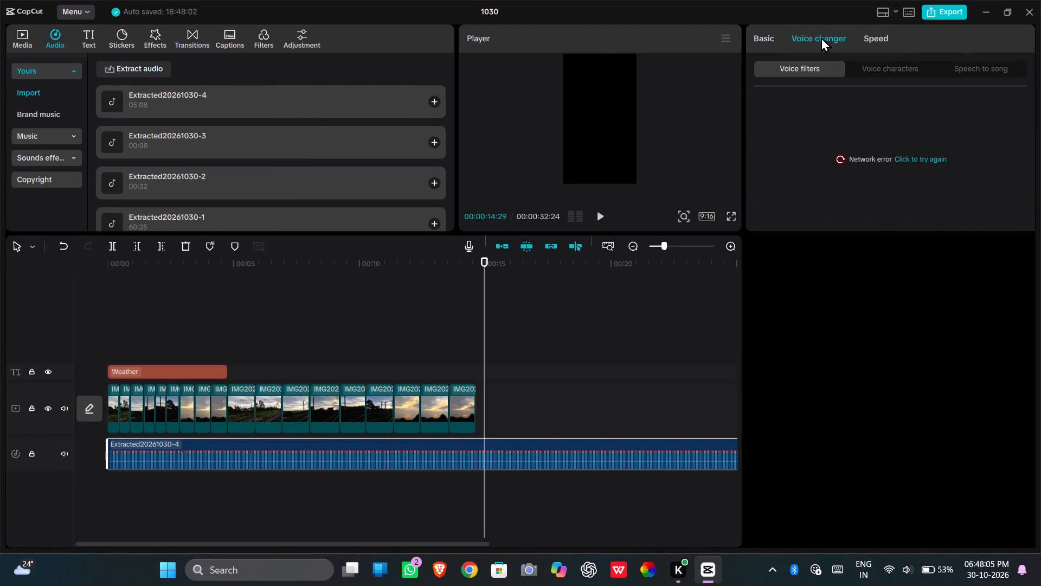
pyautogui.click(936, 159)
pyautogui.tripleClick(936, 159)
pyautogui.tripleClick(936, 159)
pyautogui.click(936, 159)
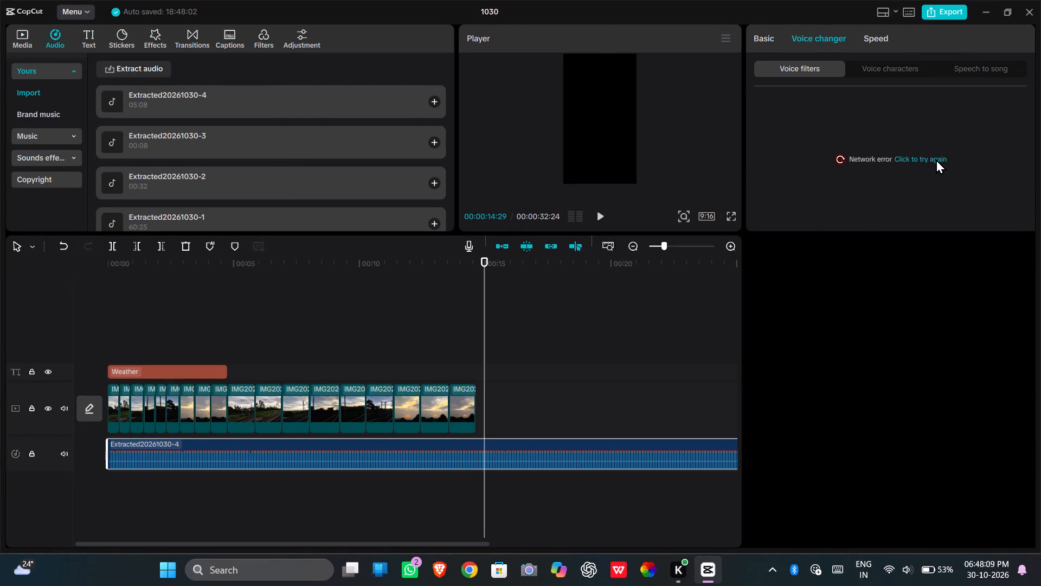
pyautogui.tripleClick(932, 160)
pyautogui.tripleClick(932, 160)
pyautogui.doubleClick(932, 160)
pyautogui.click(891, 67)
pyautogui.click(975, 71)
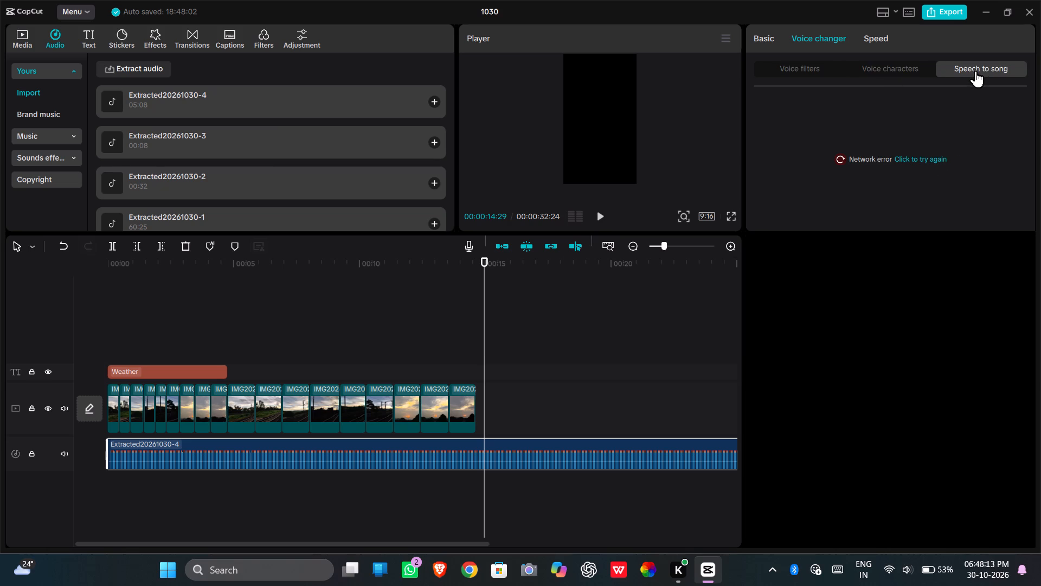
# Open the audio clip's speed settings and play the timeline from the start.
pyautogui.click(872, 41)
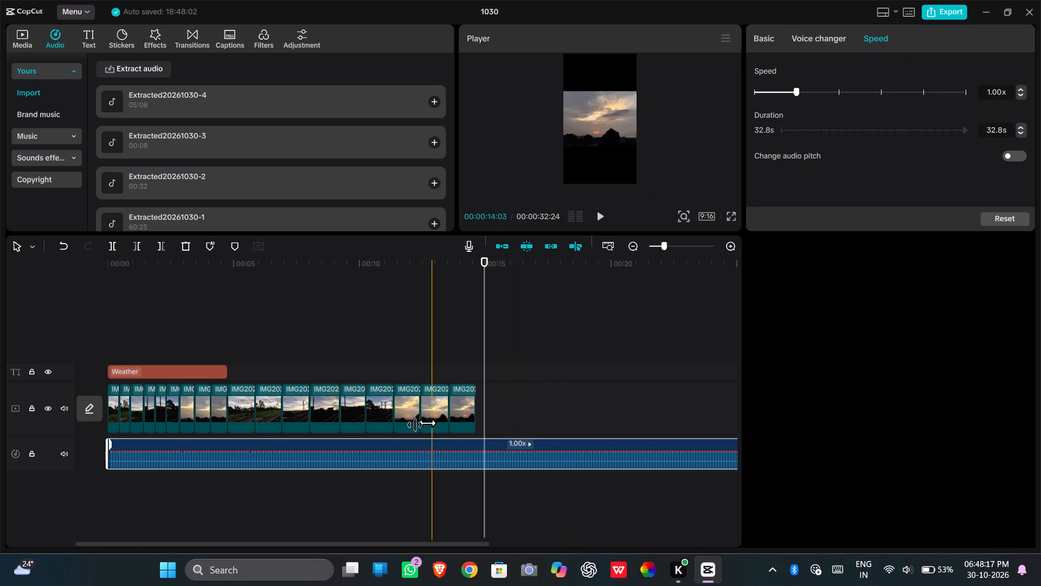
pyautogui.click(110, 477)
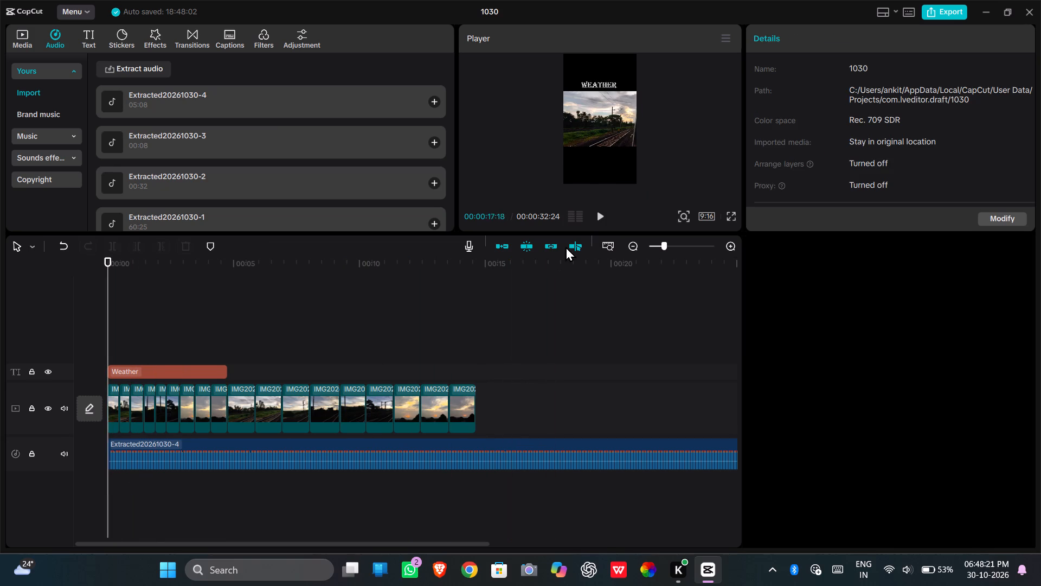
pyautogui.click(599, 215)
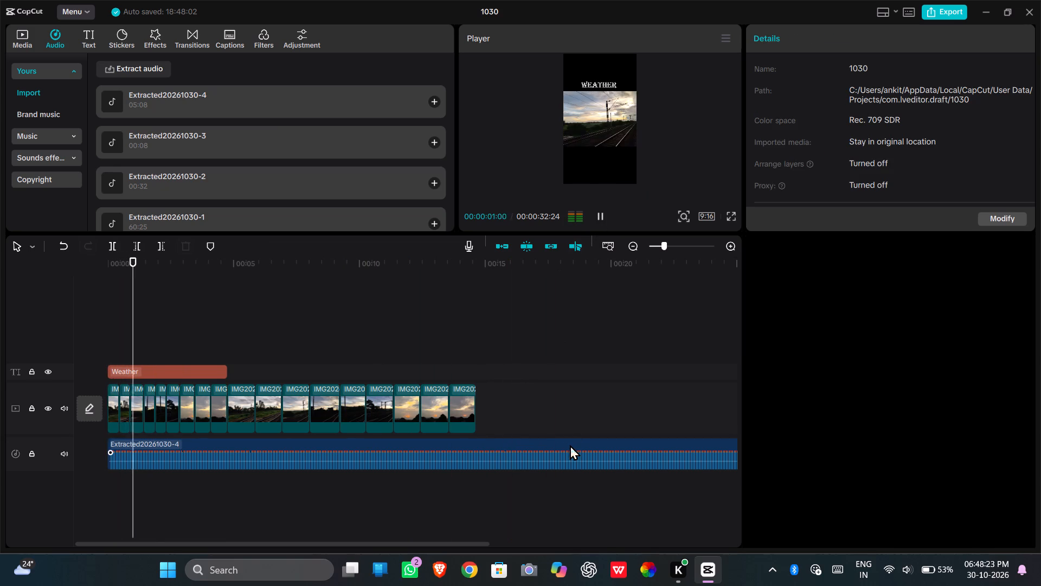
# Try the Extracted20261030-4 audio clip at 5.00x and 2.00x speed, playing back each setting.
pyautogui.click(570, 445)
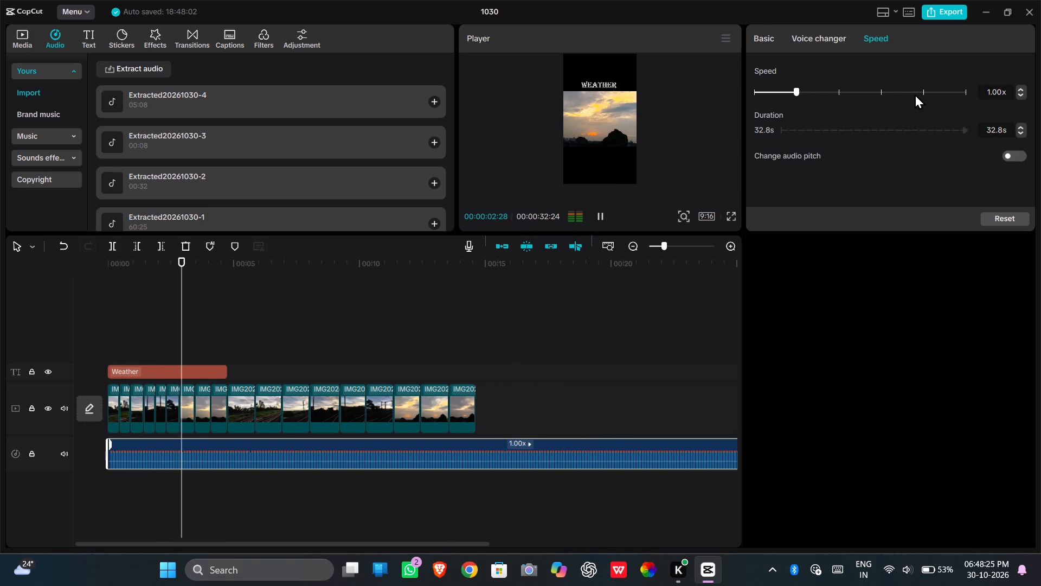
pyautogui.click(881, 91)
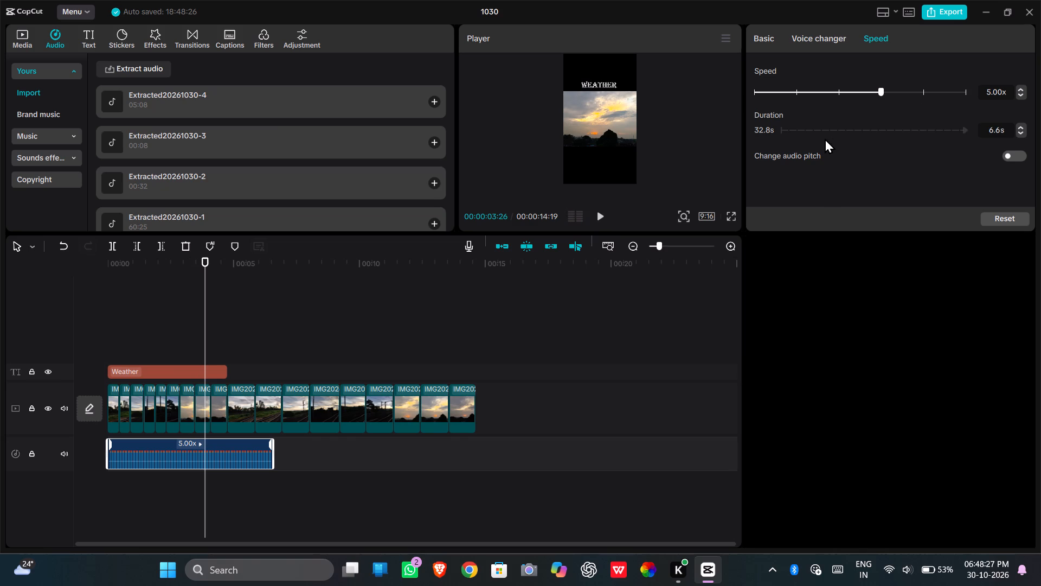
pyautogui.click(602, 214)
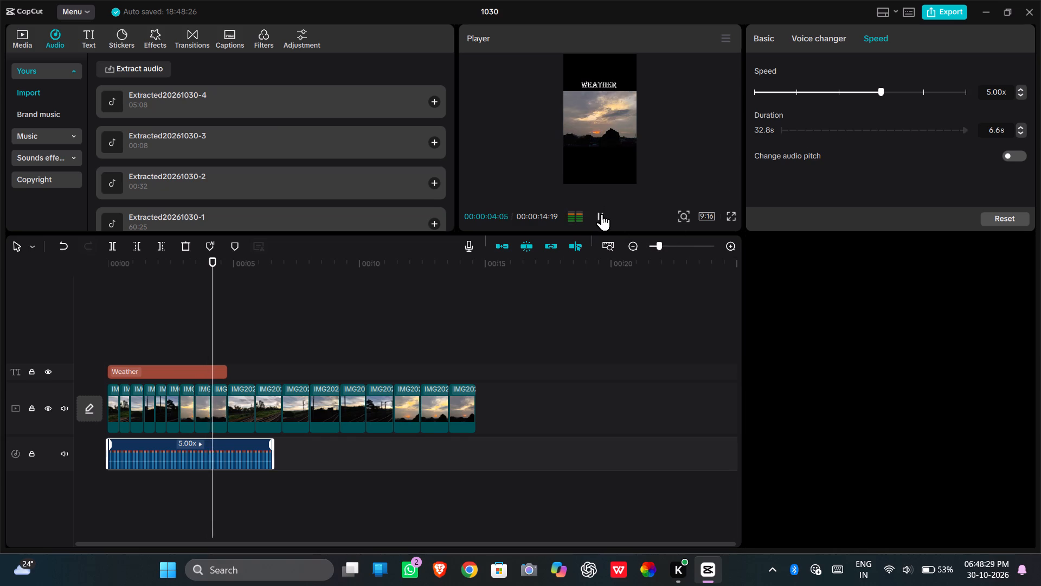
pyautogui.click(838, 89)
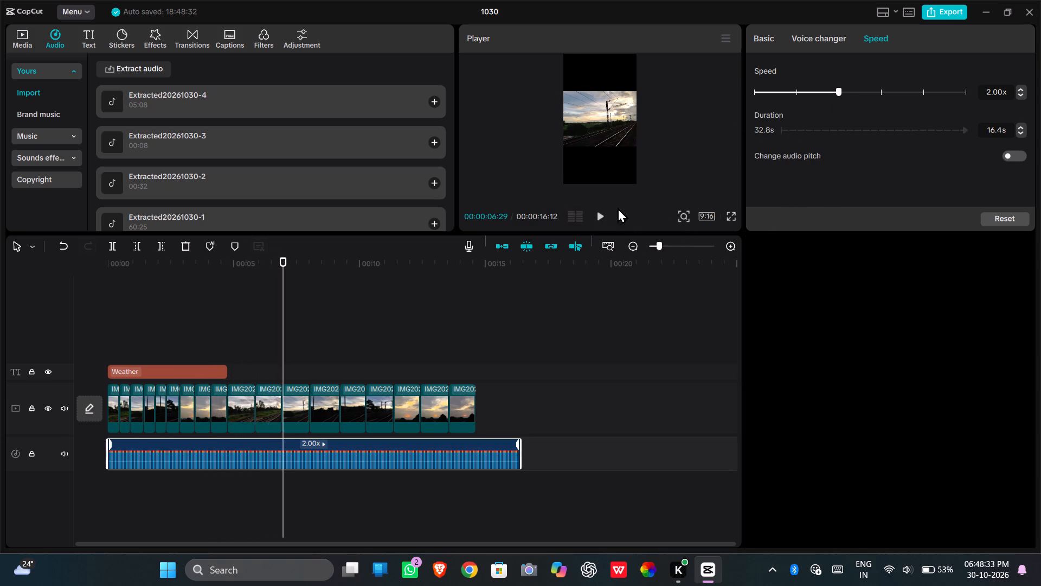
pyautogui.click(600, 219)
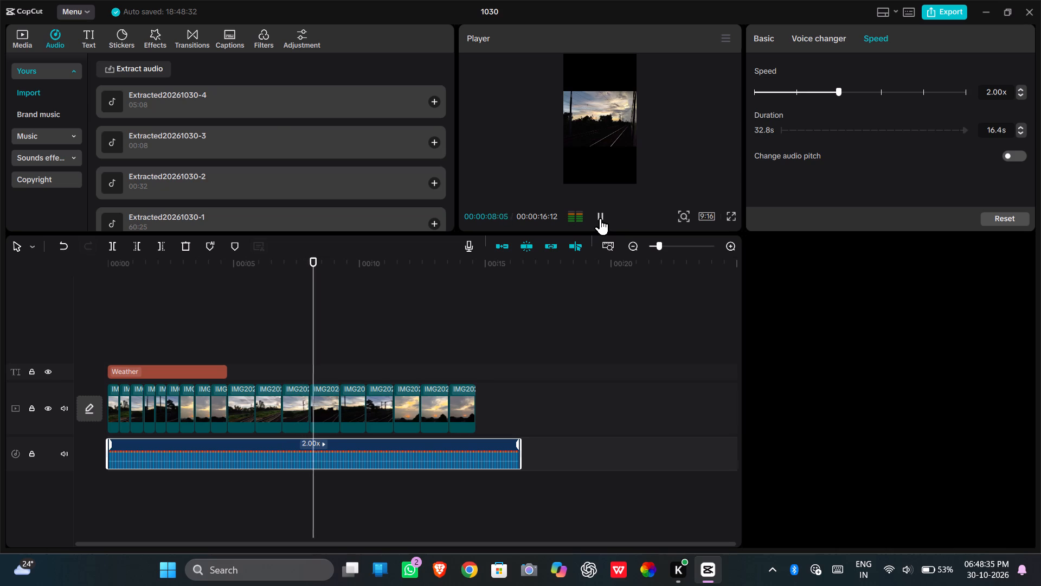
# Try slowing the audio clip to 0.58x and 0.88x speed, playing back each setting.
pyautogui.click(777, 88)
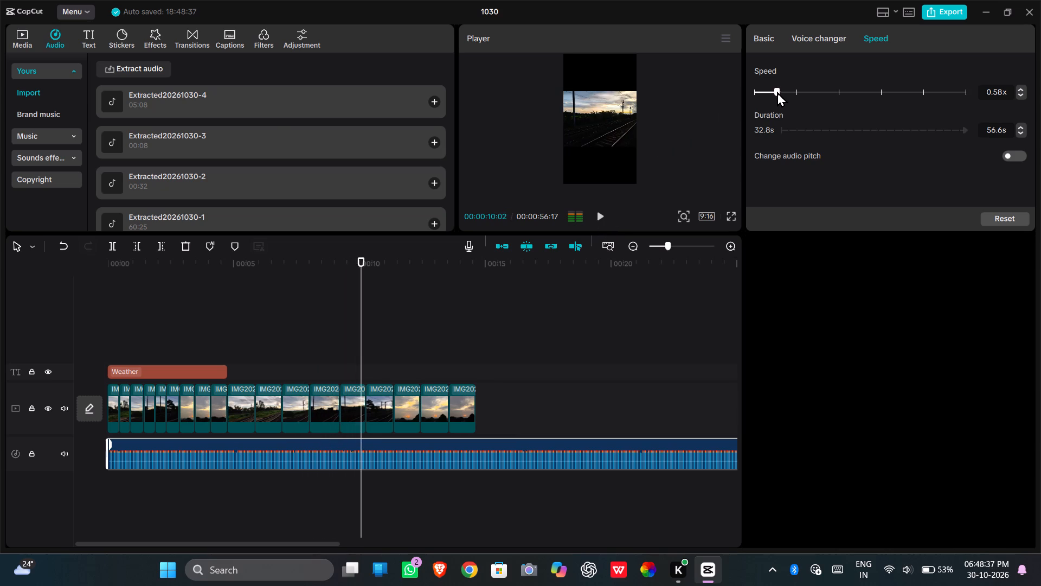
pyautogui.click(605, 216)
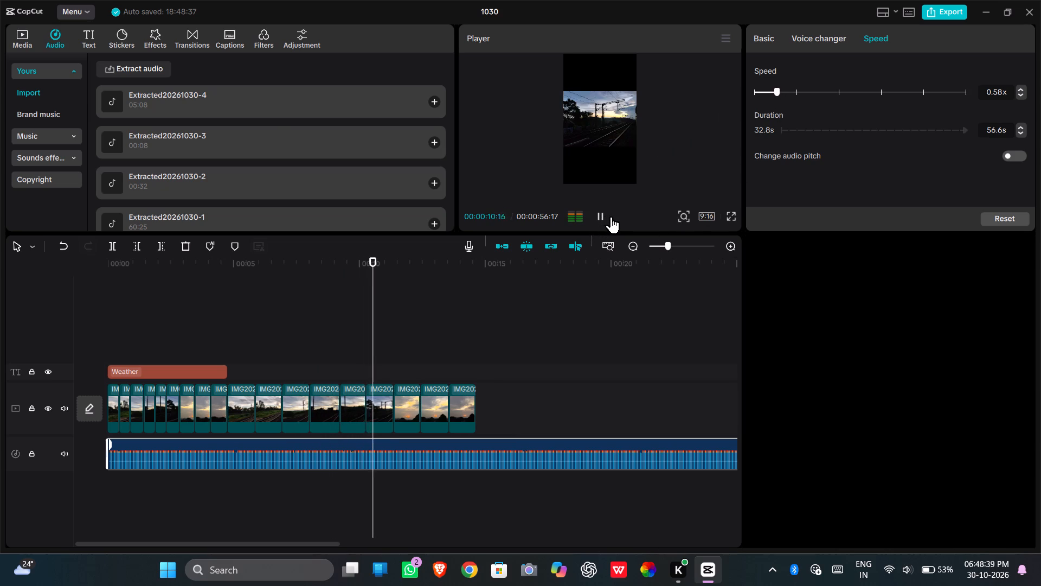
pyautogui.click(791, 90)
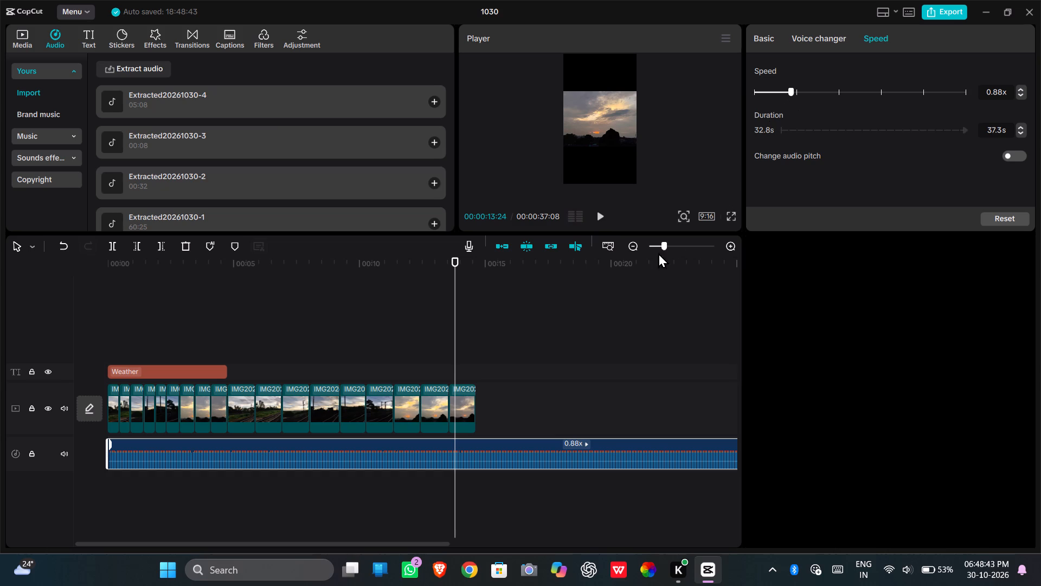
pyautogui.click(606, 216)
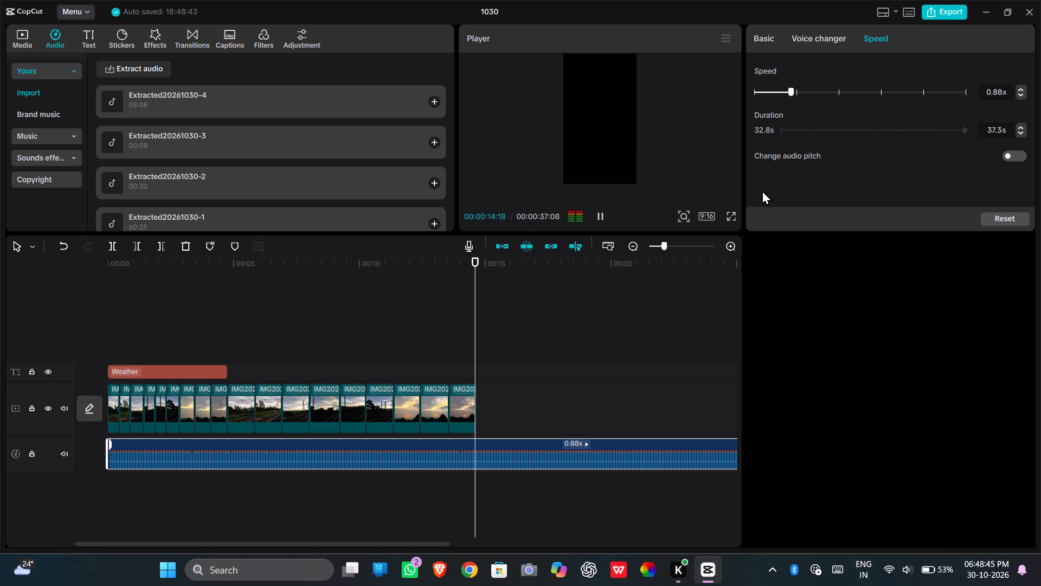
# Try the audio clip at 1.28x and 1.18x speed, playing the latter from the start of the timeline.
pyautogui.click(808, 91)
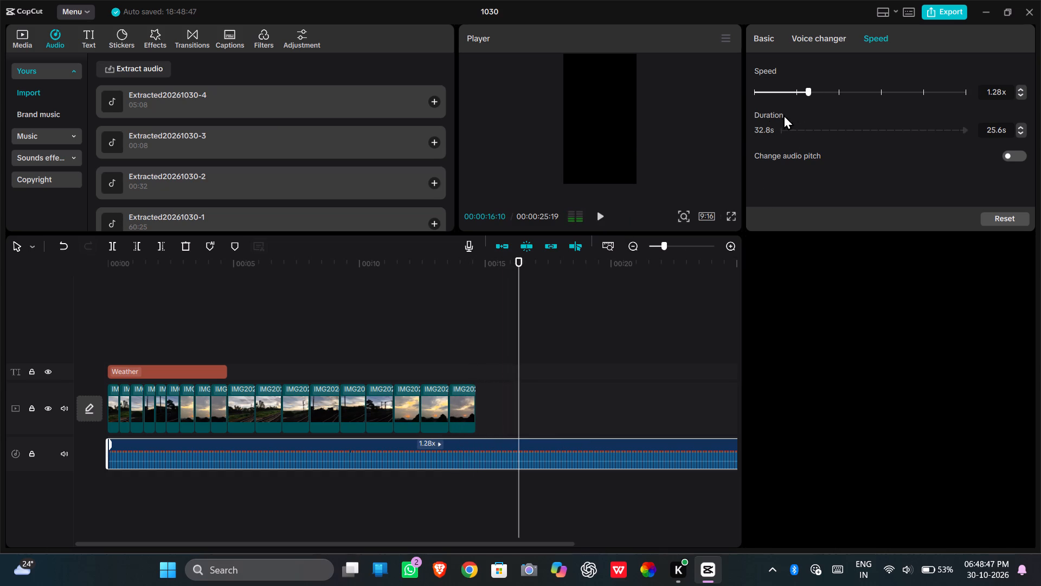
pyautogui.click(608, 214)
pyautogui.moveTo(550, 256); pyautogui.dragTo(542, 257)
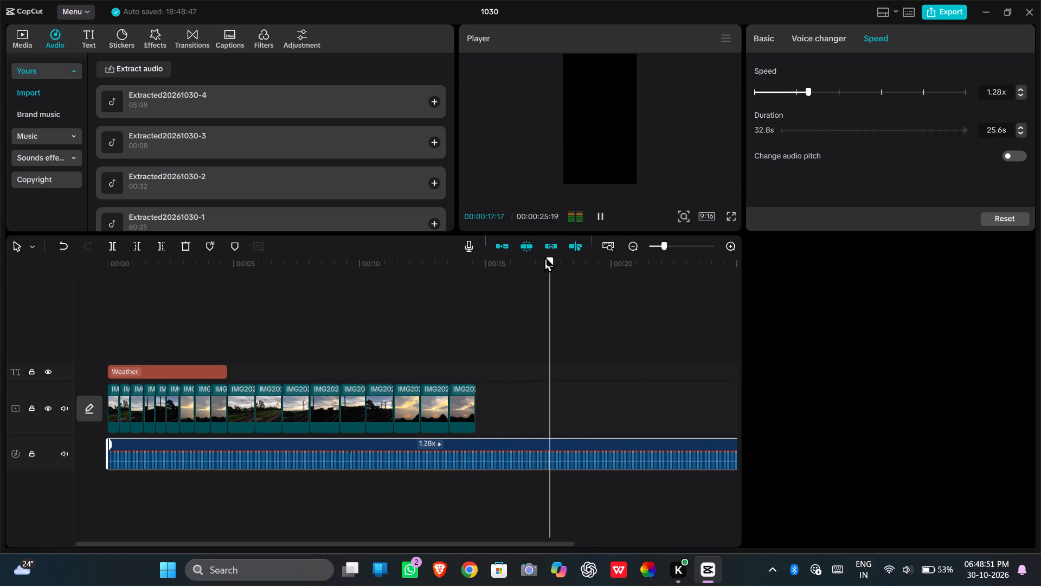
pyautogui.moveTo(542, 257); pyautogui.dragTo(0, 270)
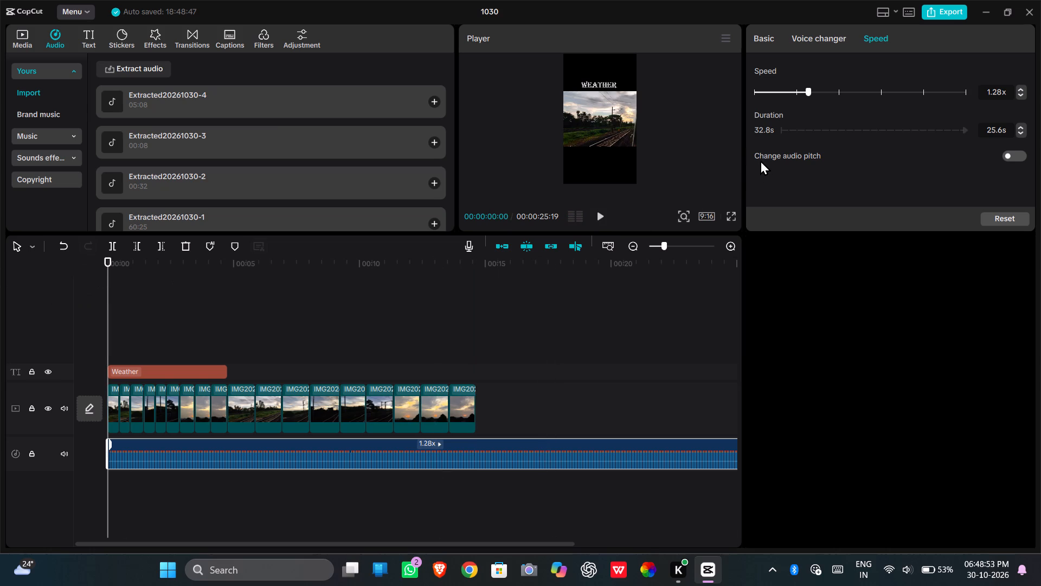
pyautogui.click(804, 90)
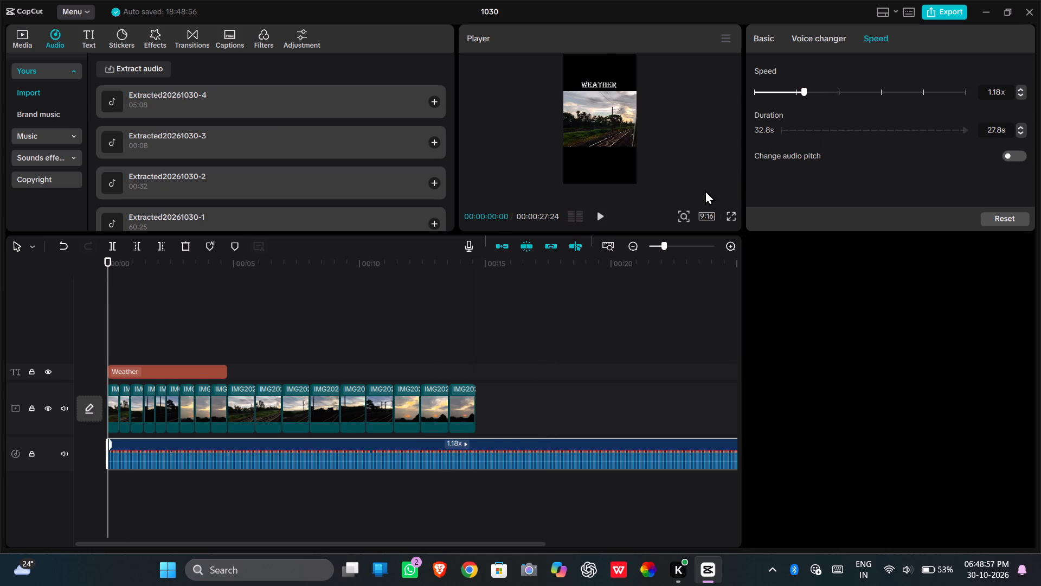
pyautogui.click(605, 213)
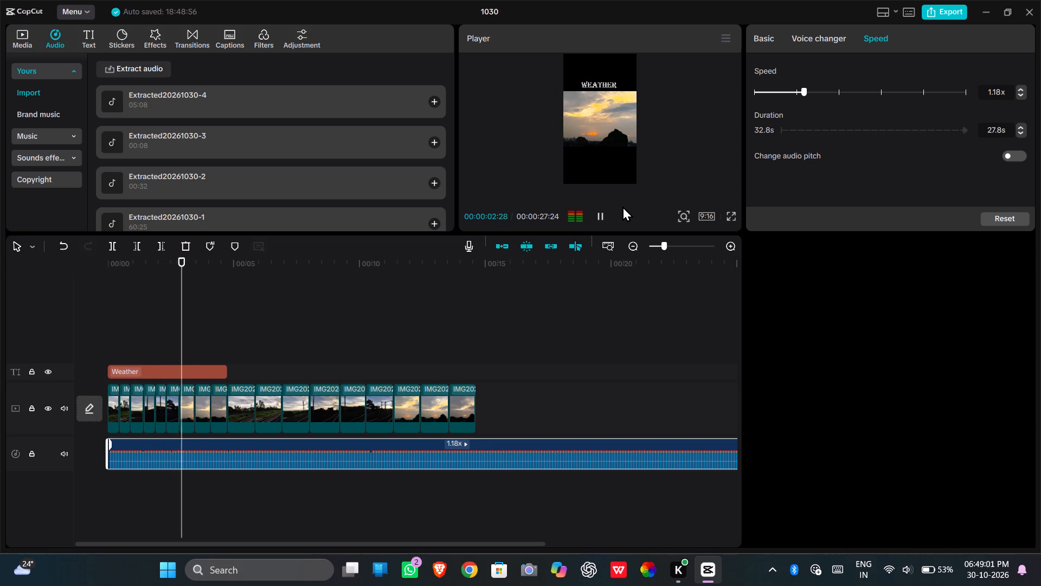
# Set the audio clip's speed to 1.08x and play it back.
pyautogui.click(1018, 88)
pyautogui.click(1018, 88)
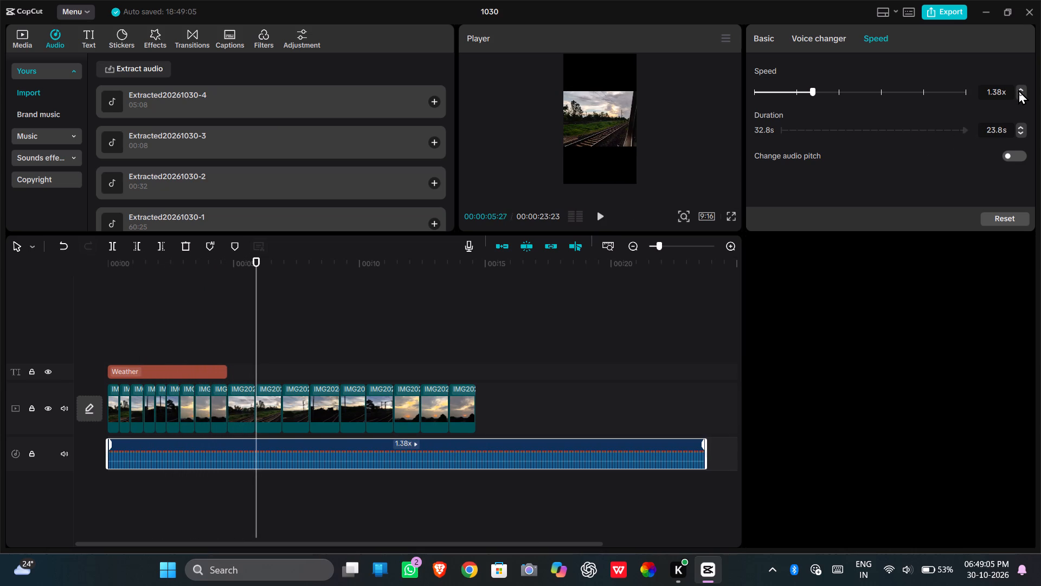
pyautogui.tripleClick(1022, 97)
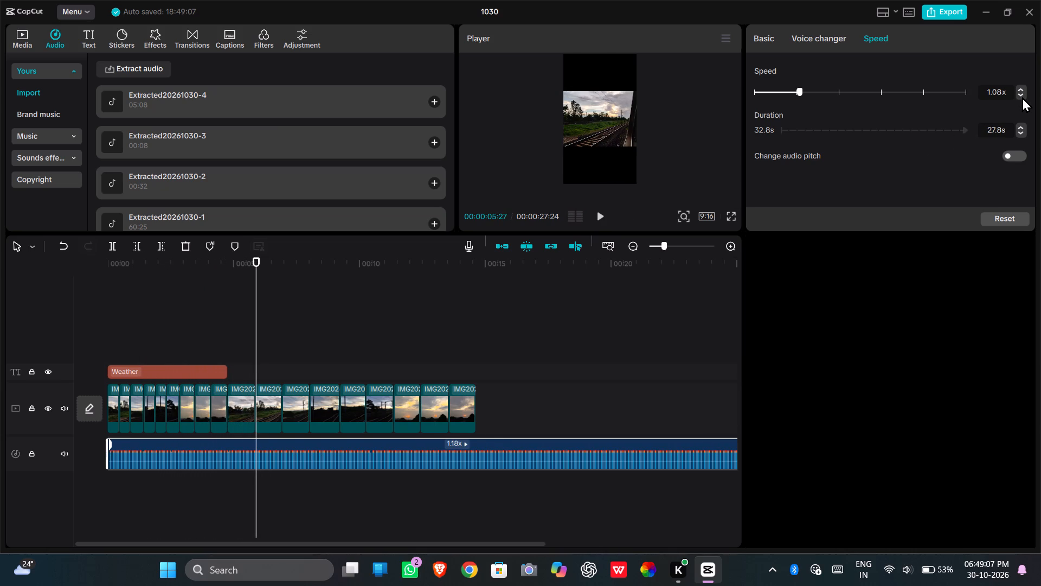
pyautogui.click(599, 213)
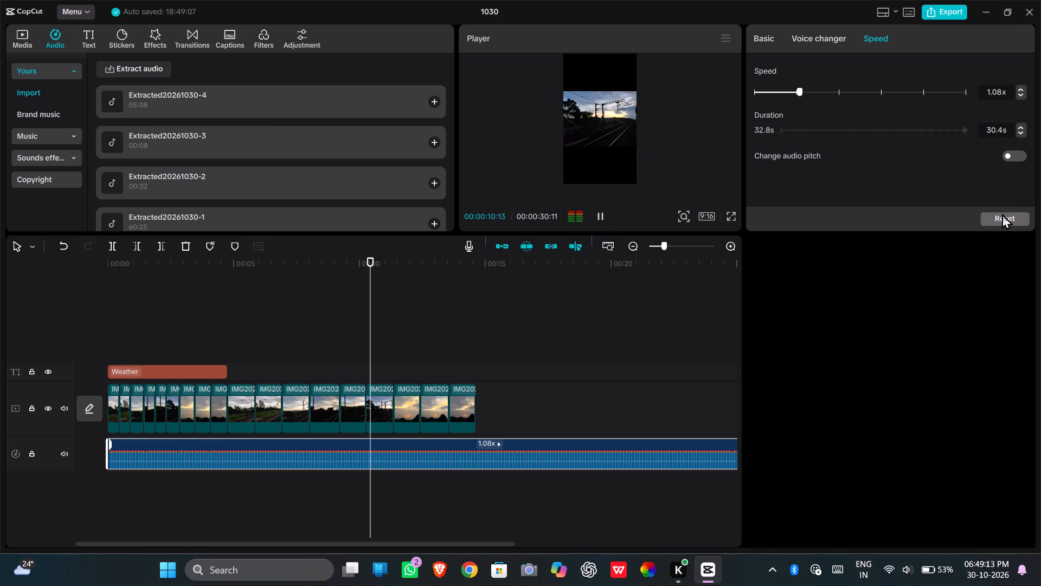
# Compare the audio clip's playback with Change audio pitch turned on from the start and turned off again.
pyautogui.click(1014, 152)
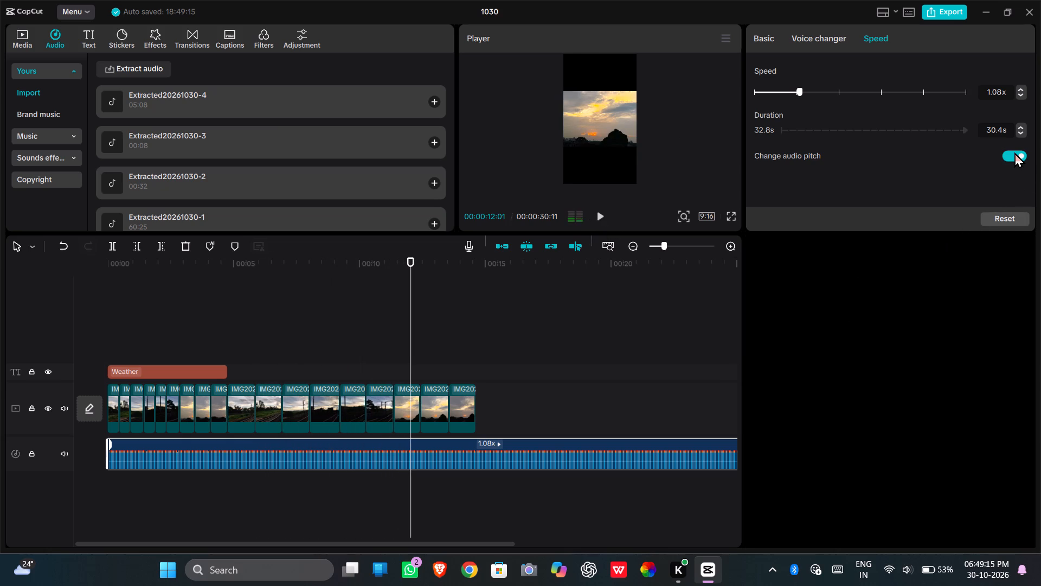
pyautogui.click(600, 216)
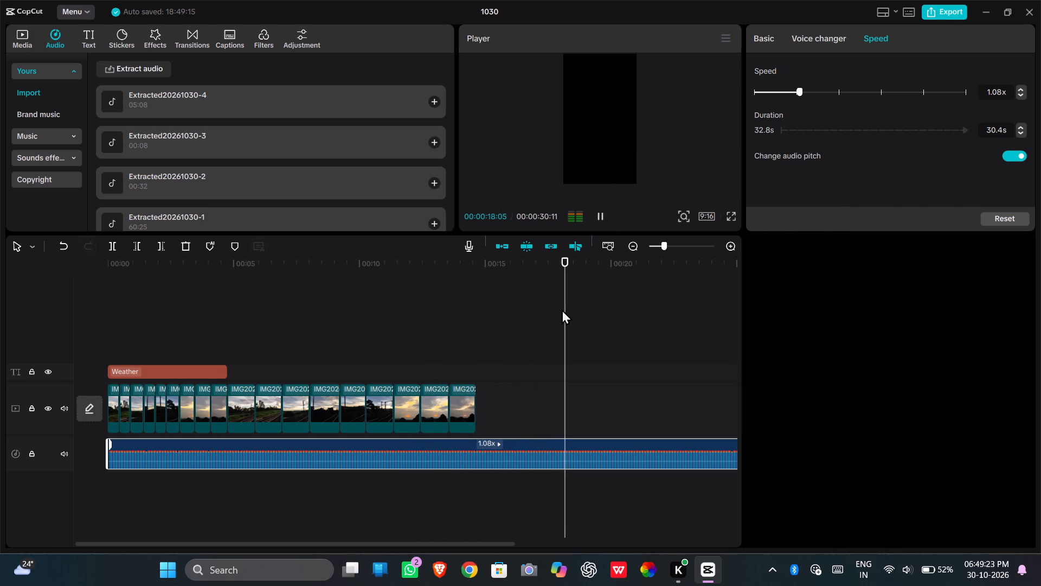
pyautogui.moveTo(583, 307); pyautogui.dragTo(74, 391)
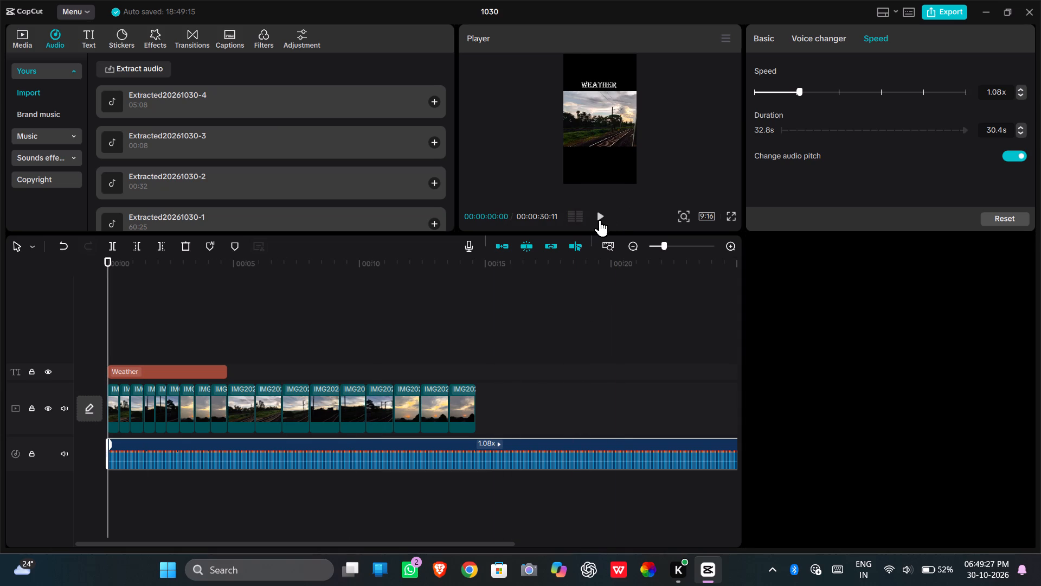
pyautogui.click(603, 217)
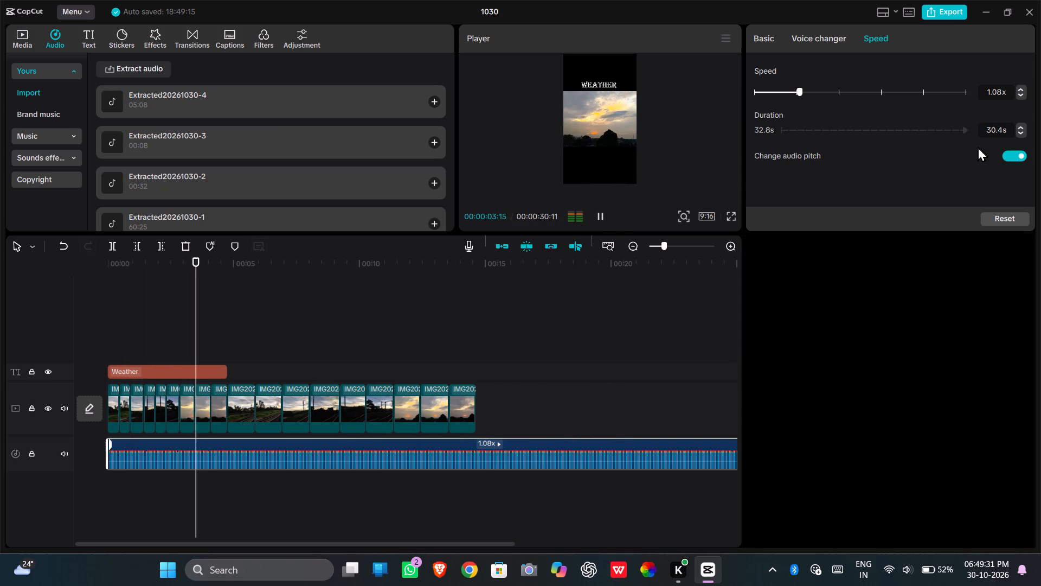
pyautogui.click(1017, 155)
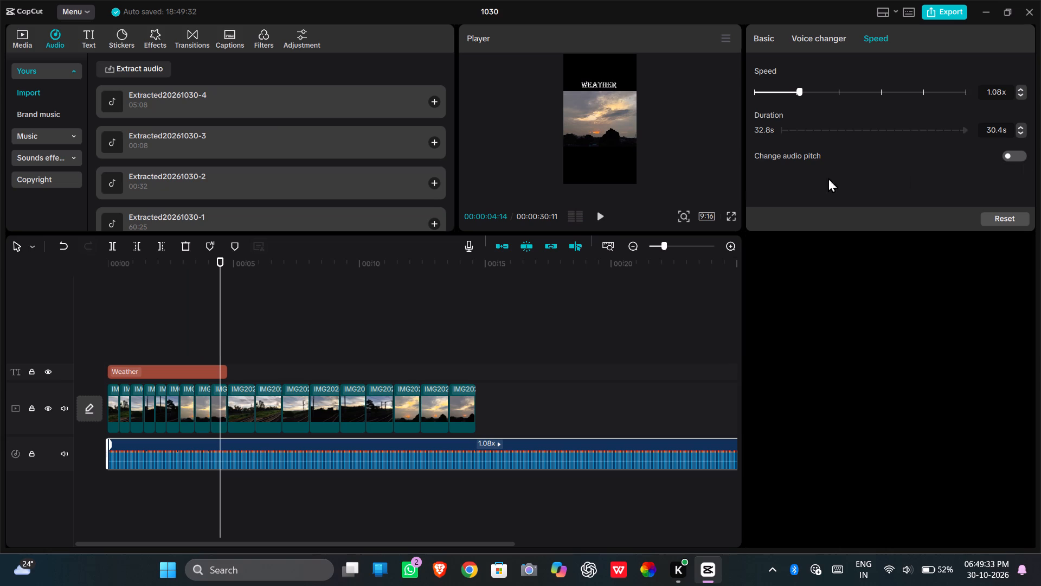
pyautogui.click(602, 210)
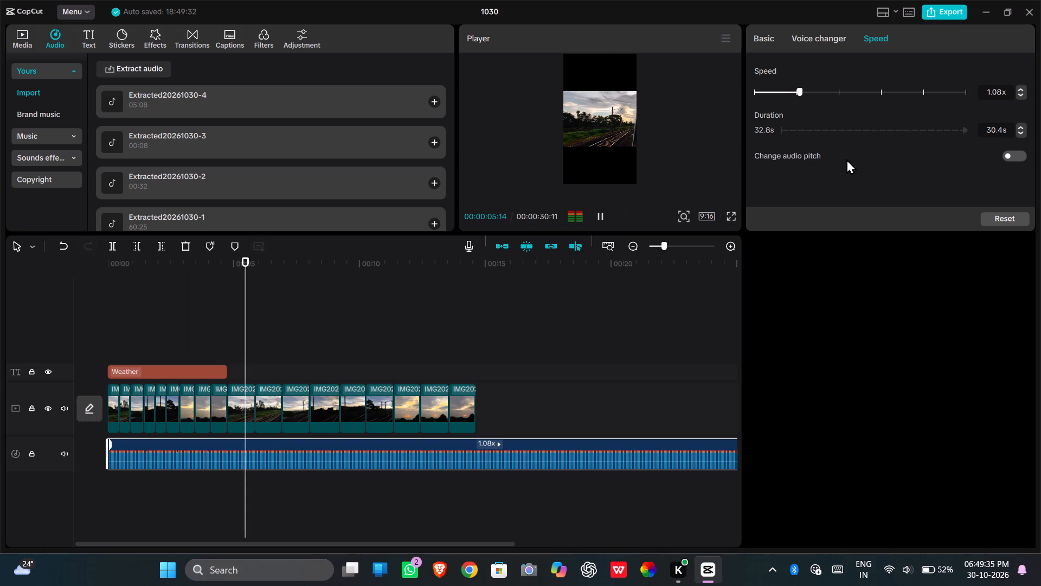
# Turn on Change audio pitch for the audio clip and play it back.
pyautogui.click(1008, 154)
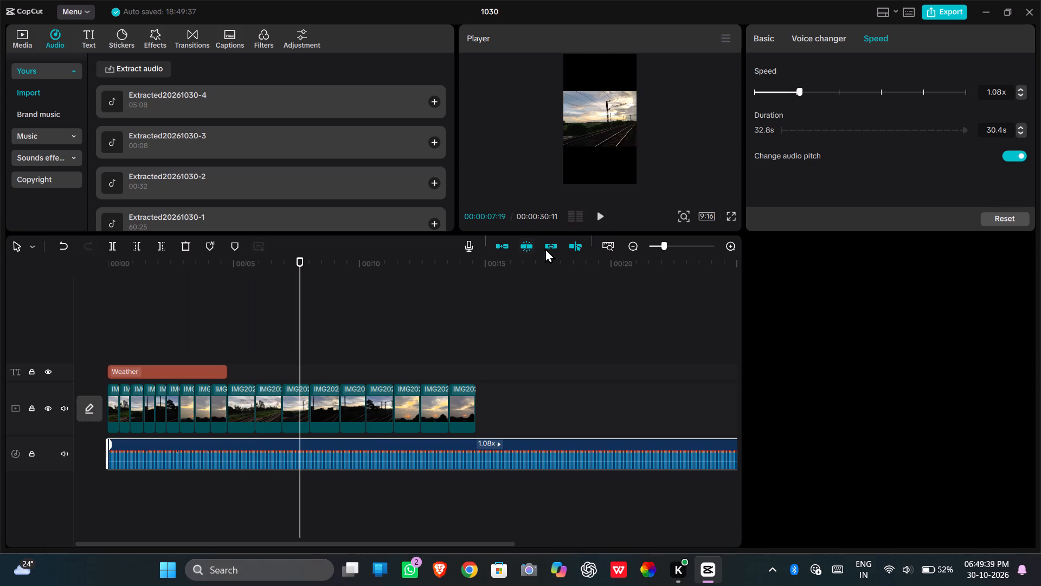
pyautogui.click(606, 215)
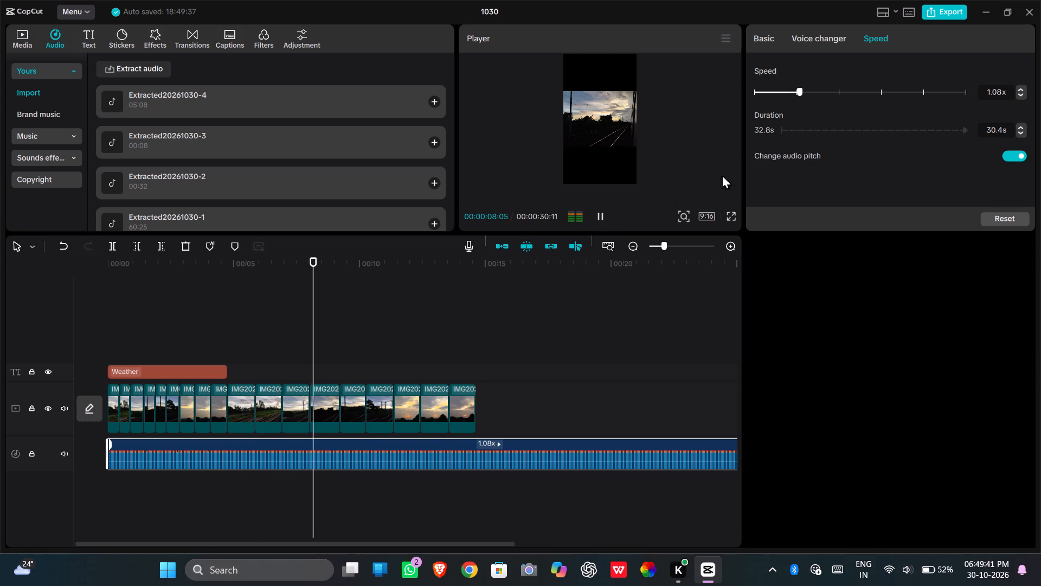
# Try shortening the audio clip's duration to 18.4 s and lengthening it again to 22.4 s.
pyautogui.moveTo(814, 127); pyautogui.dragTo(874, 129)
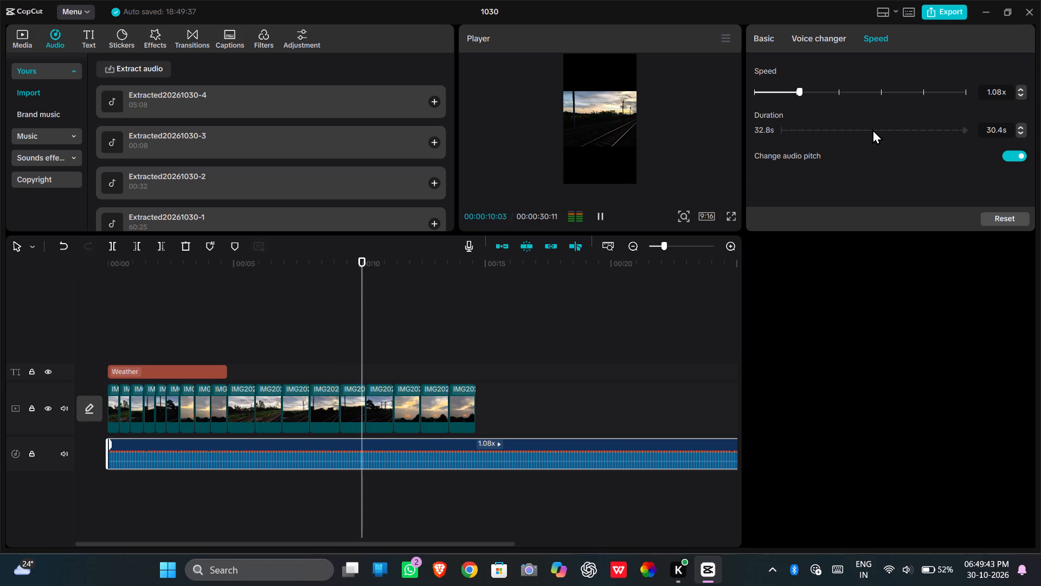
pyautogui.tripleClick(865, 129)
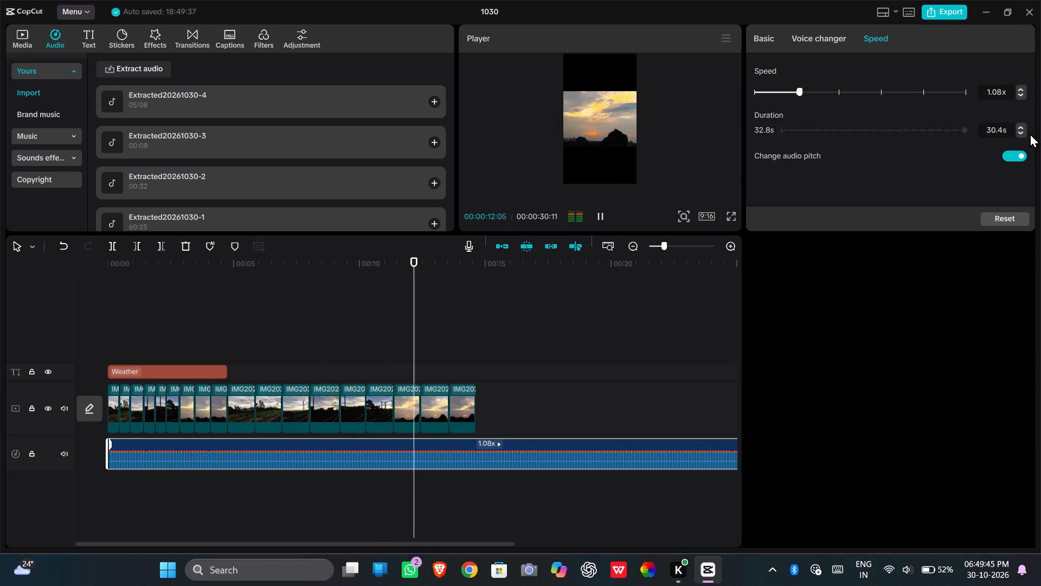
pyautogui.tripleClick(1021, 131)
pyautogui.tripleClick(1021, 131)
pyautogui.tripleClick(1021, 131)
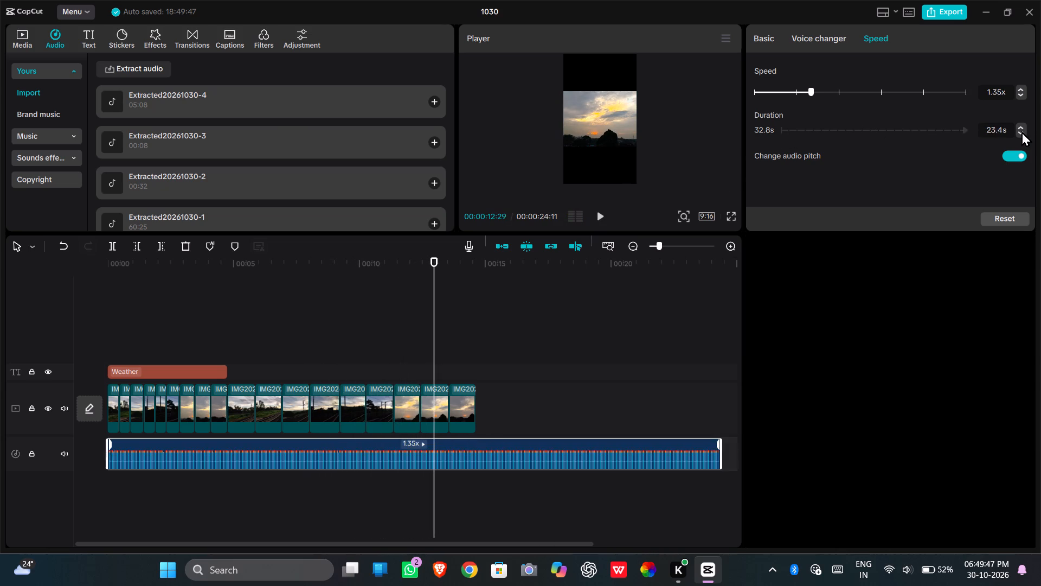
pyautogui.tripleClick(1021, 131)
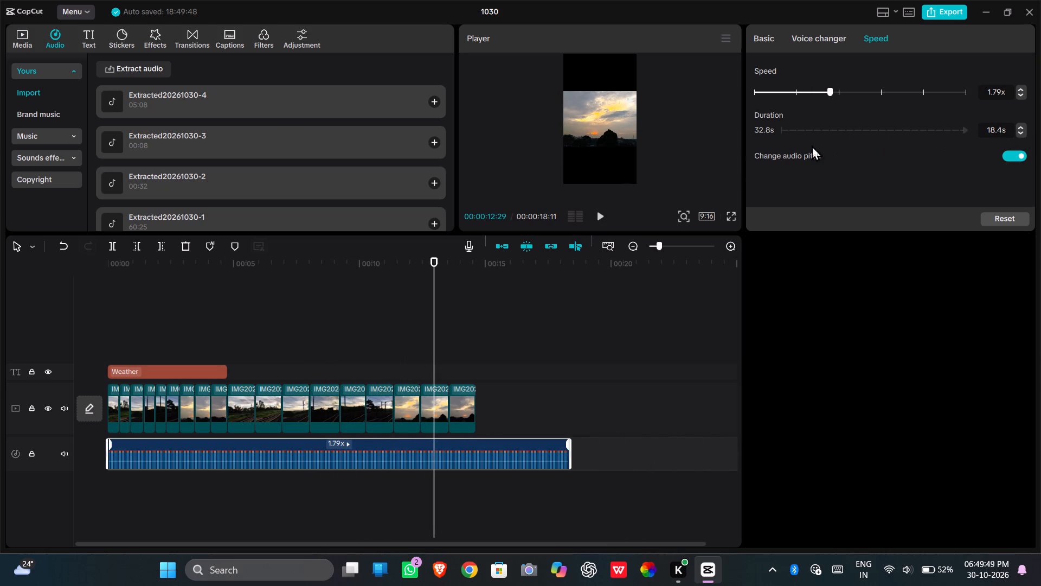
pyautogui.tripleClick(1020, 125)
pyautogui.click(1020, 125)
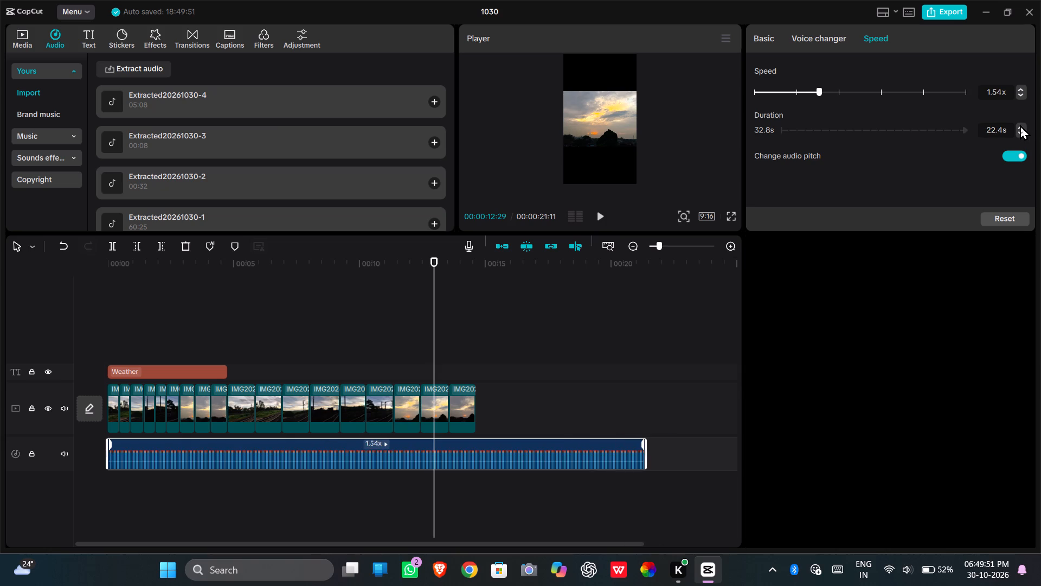
# Reset the audio clip's speed and pitch settings and play the video from the start of the timeline.
pyautogui.click(1016, 215)
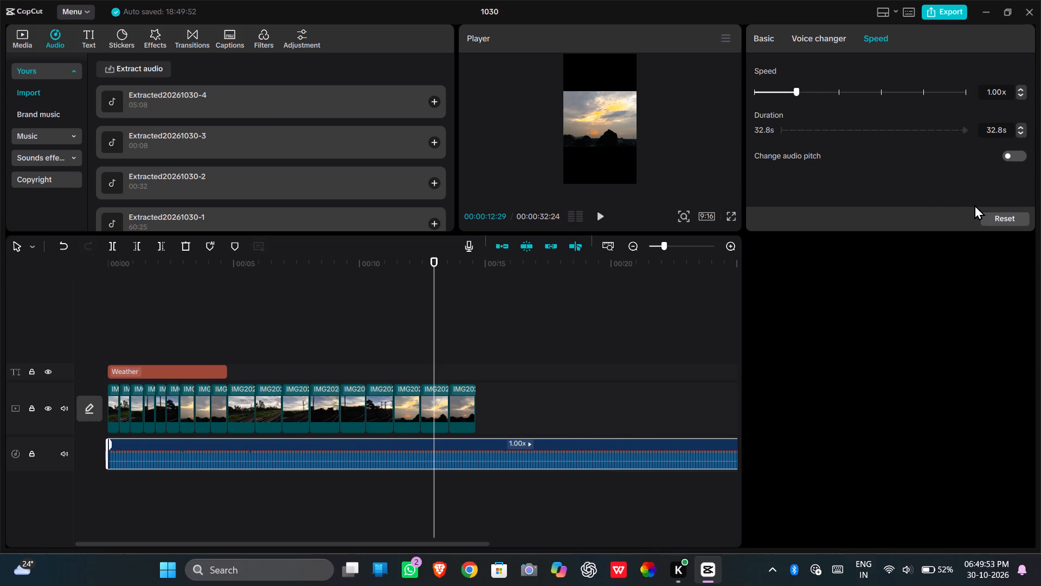
pyautogui.click(599, 215)
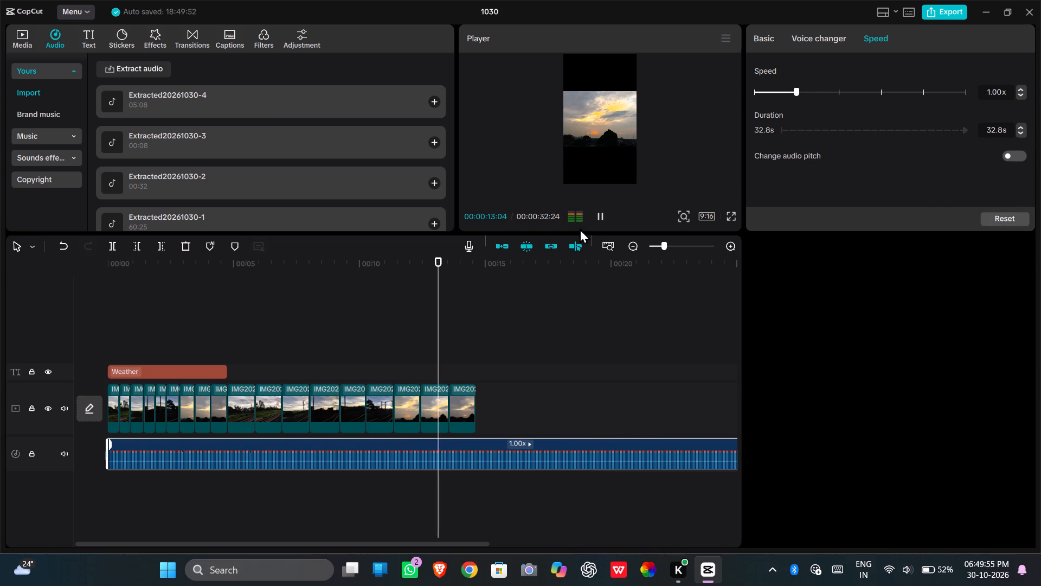
pyautogui.moveTo(458, 335); pyautogui.dragTo(65, 350)
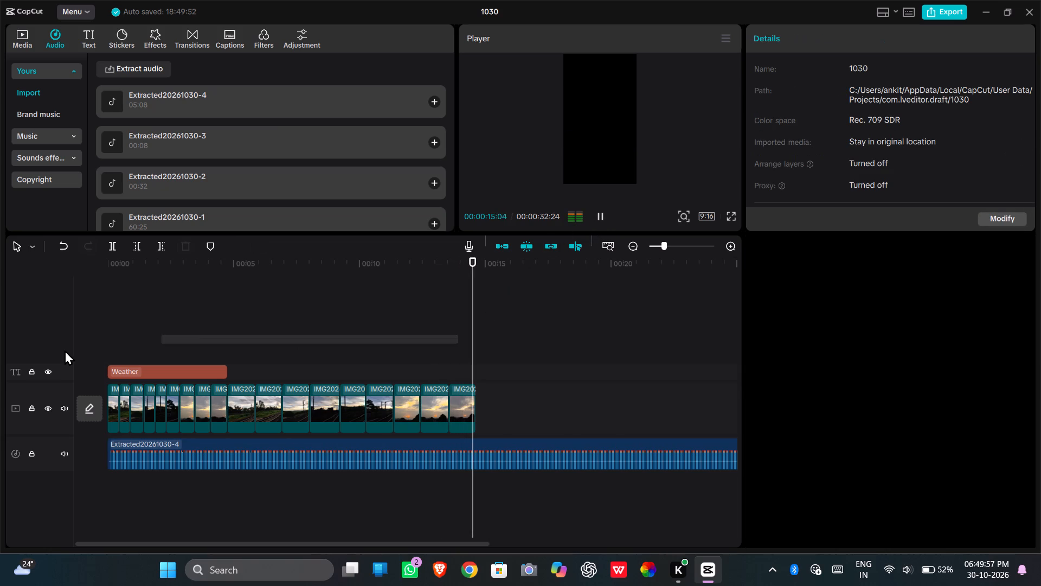
pyautogui.moveTo(65, 350); pyautogui.dragTo(64, 350)
pyautogui.click(108, 340)
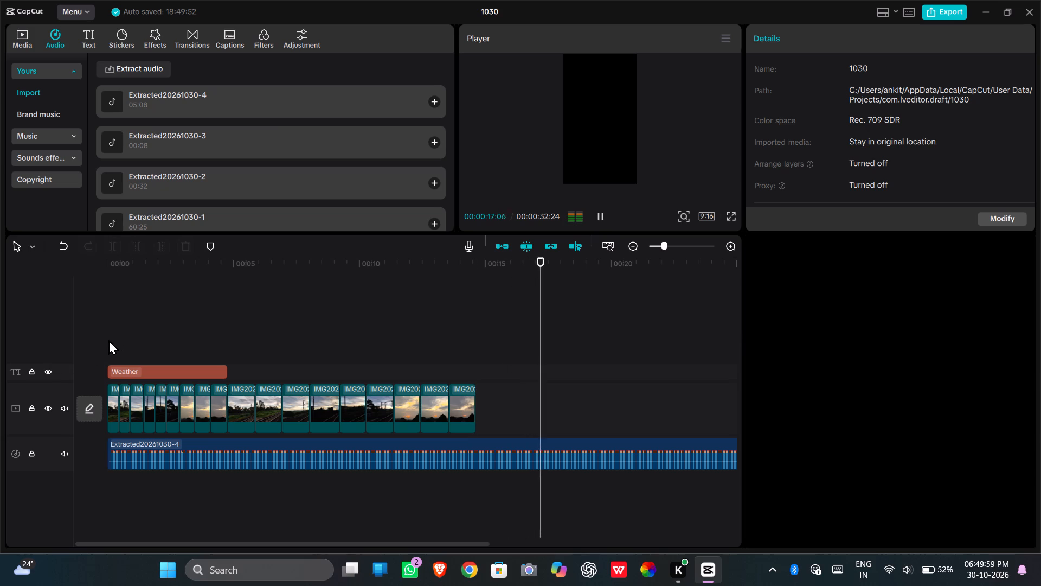
pyautogui.click(602, 214)
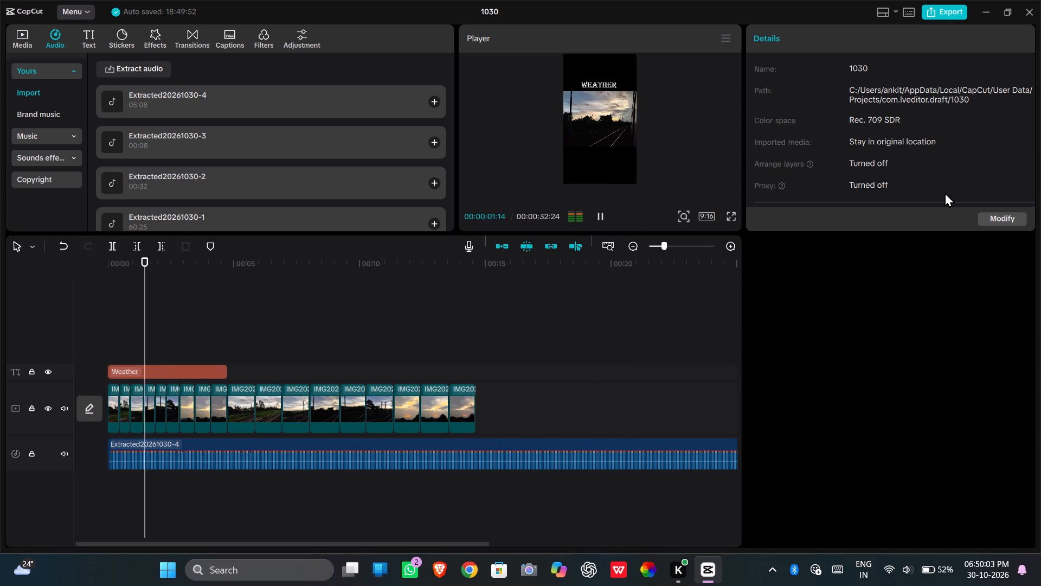
# Select the audio clip and look through its voice changer and basic settings.
pyautogui.click(483, 444)
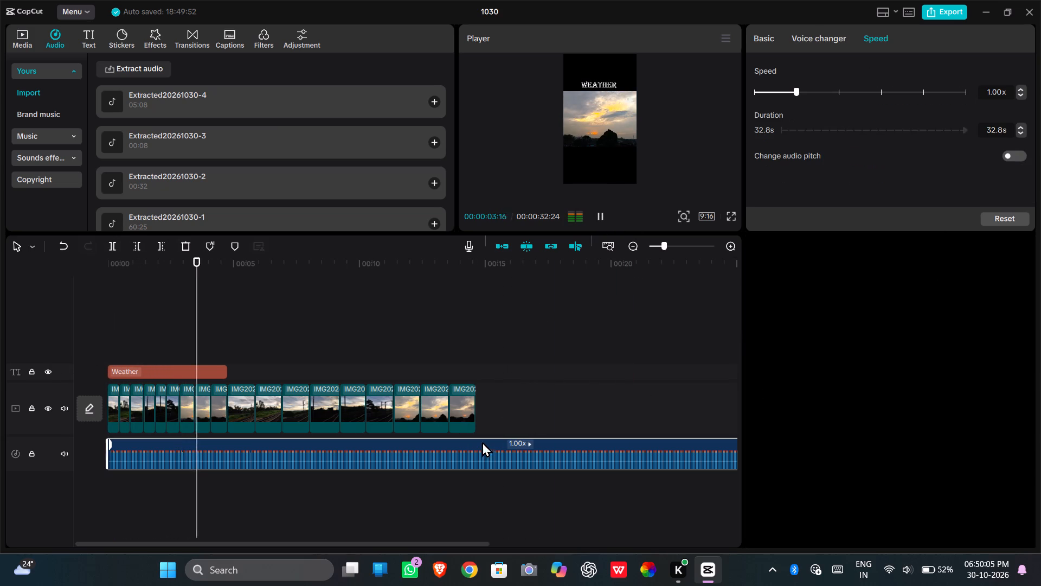
pyautogui.click(822, 30)
pyautogui.click(762, 36)
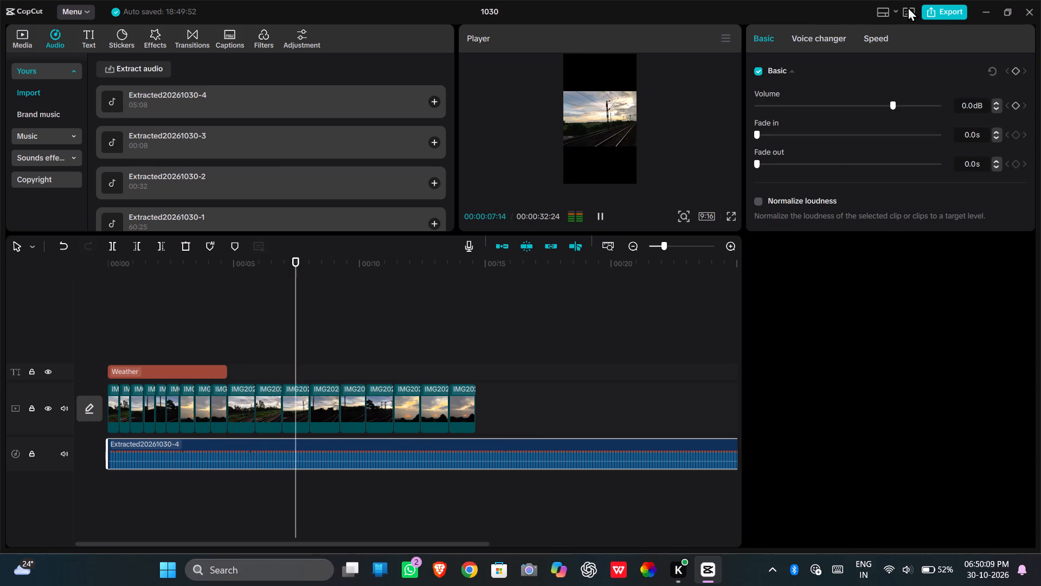
# Look through the Timeline, Player, Basic and Other keyboard shortcut lists and close them without changes.
pyautogui.click(908, 7)
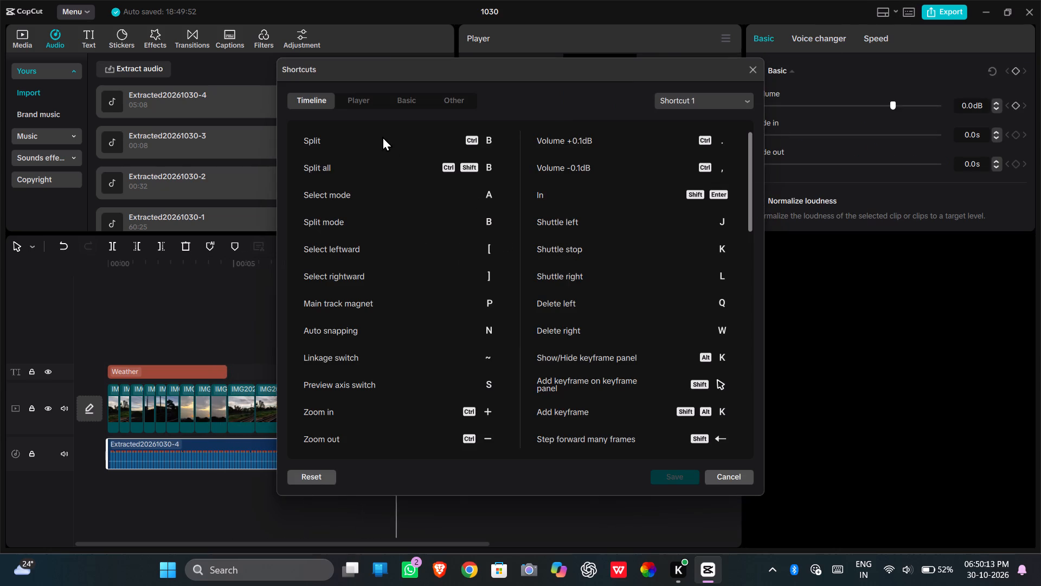
pyautogui.click(367, 93)
pyautogui.click(404, 100)
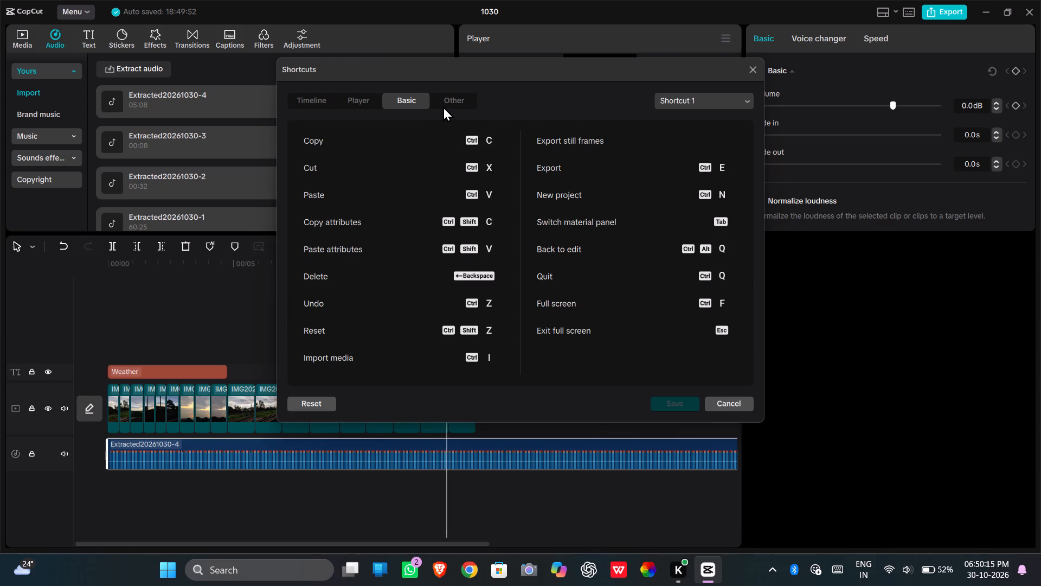
pyautogui.click(457, 91)
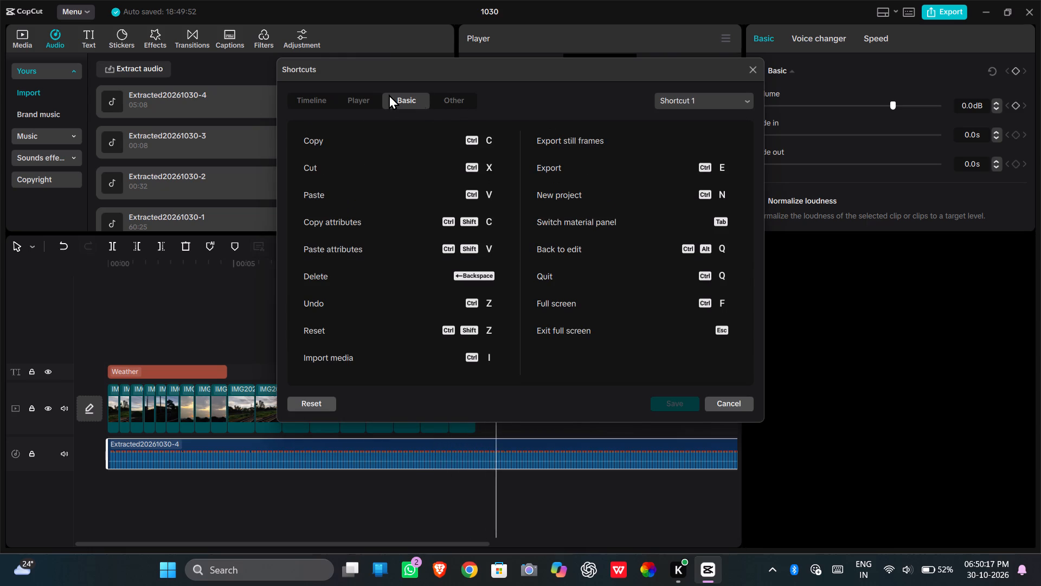
pyautogui.click(446, 97)
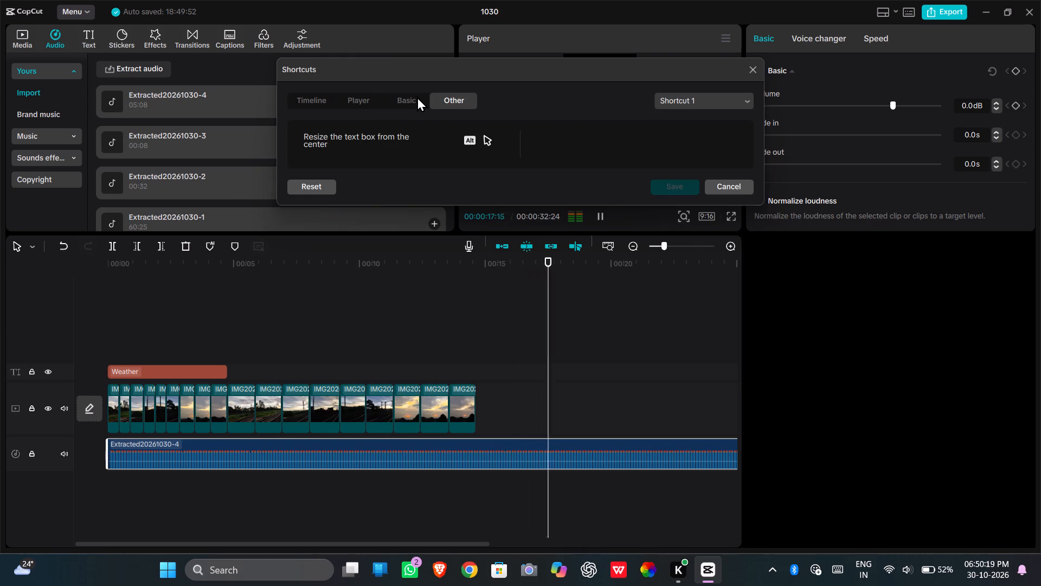
pyautogui.click(417, 97)
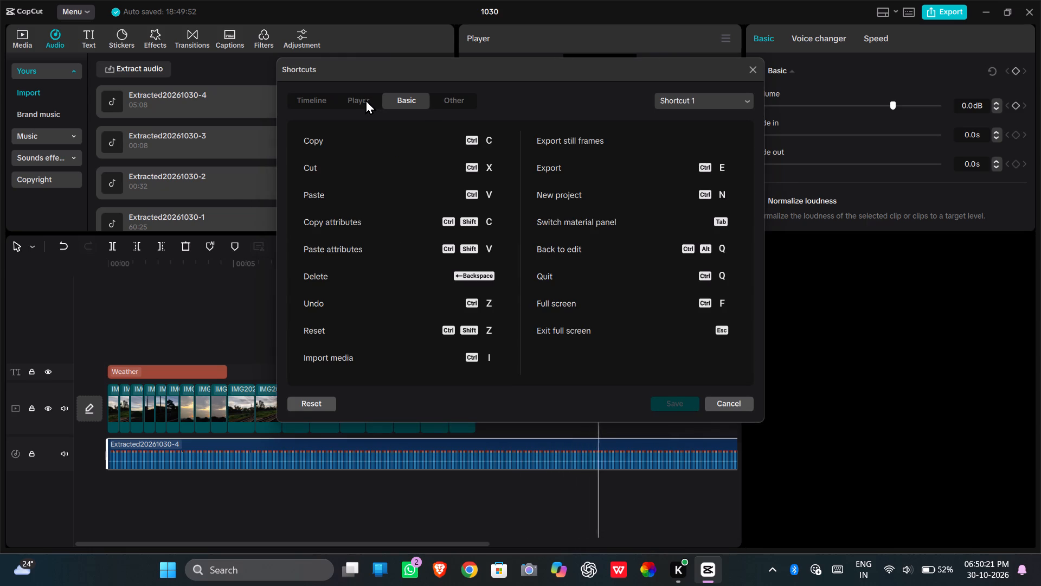
pyautogui.click(365, 99)
pyautogui.click(303, 96)
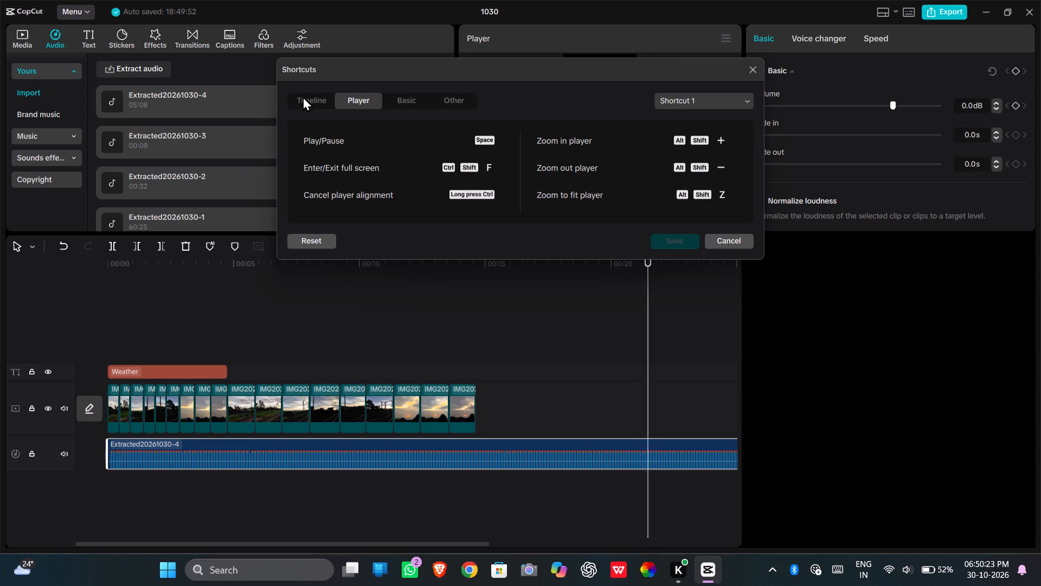
pyautogui.click(749, 66)
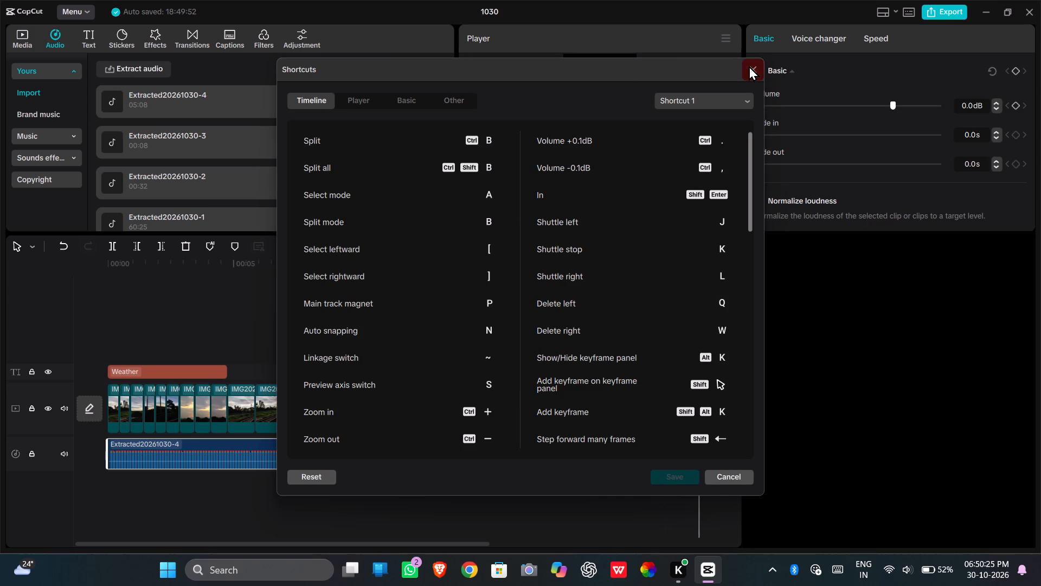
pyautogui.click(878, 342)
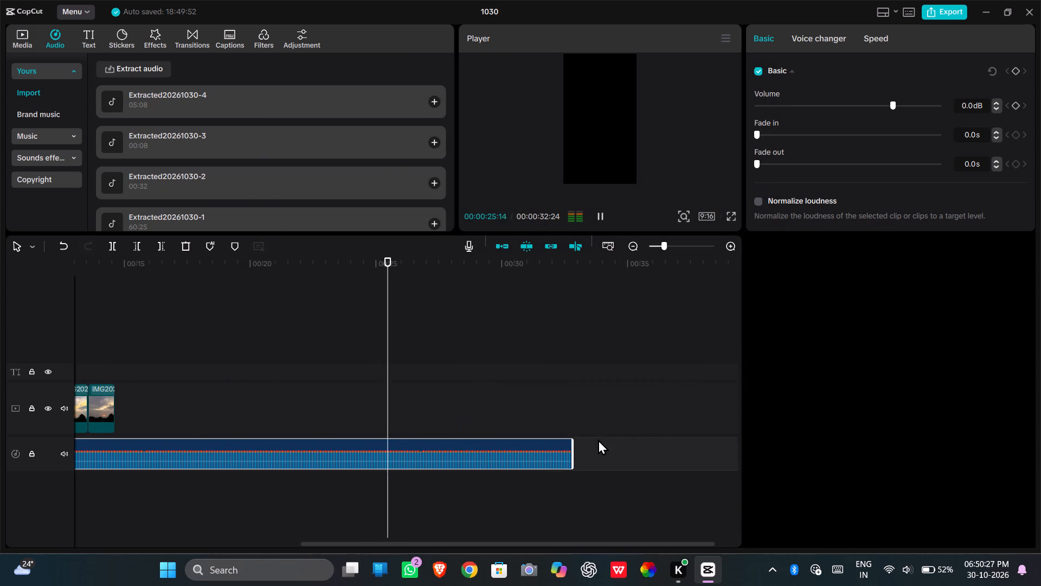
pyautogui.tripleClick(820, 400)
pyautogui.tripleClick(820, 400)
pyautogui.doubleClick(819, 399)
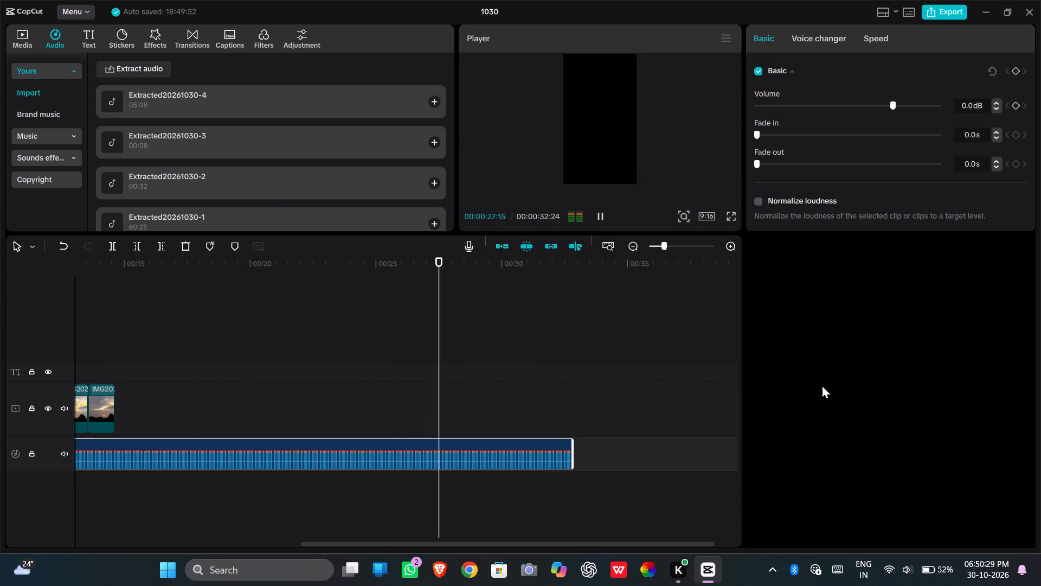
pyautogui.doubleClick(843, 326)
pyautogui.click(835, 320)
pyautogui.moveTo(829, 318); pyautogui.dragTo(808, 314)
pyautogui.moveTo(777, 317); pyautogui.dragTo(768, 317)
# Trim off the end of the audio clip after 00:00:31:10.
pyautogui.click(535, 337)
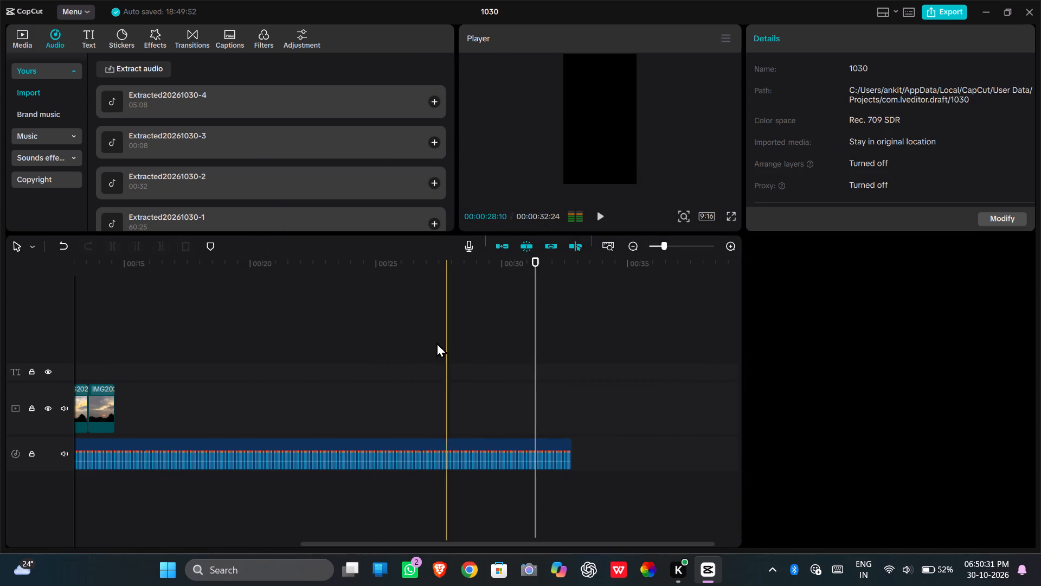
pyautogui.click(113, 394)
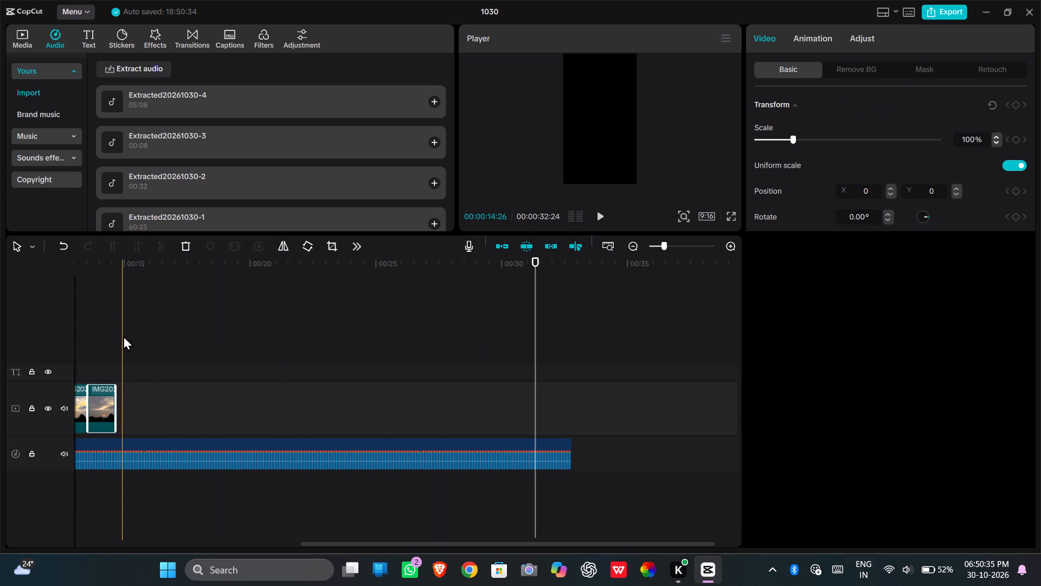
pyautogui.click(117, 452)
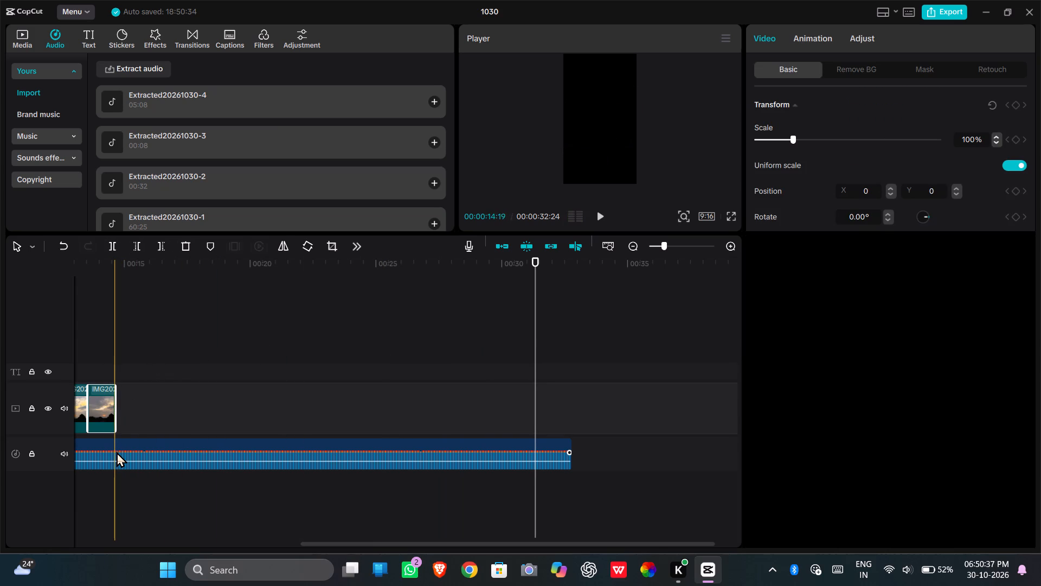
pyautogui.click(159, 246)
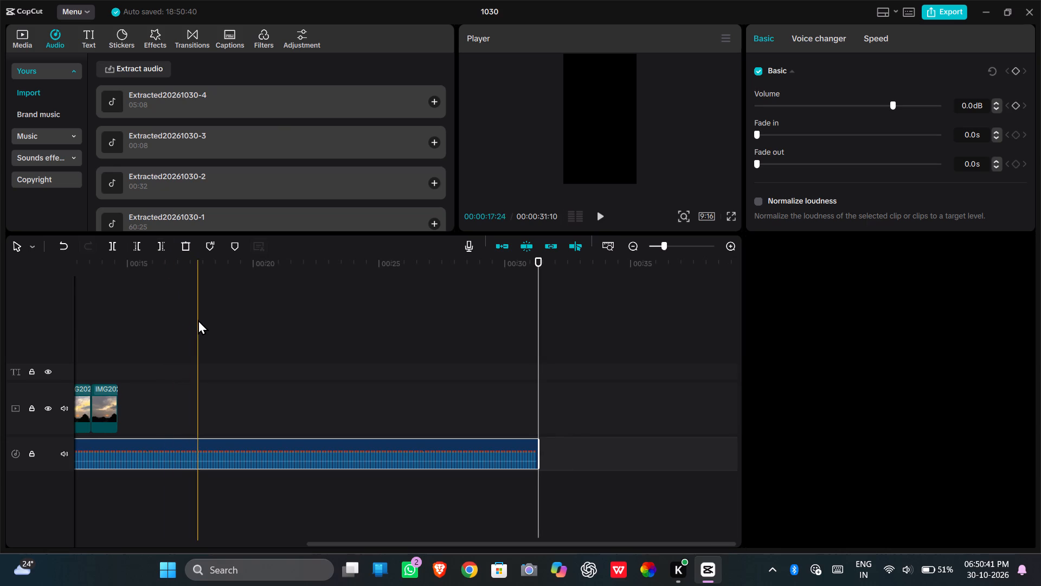
# Trim the audio clip to end with the last photo at 00:00:14:19, deleting everything after that point.
pyautogui.click(119, 345)
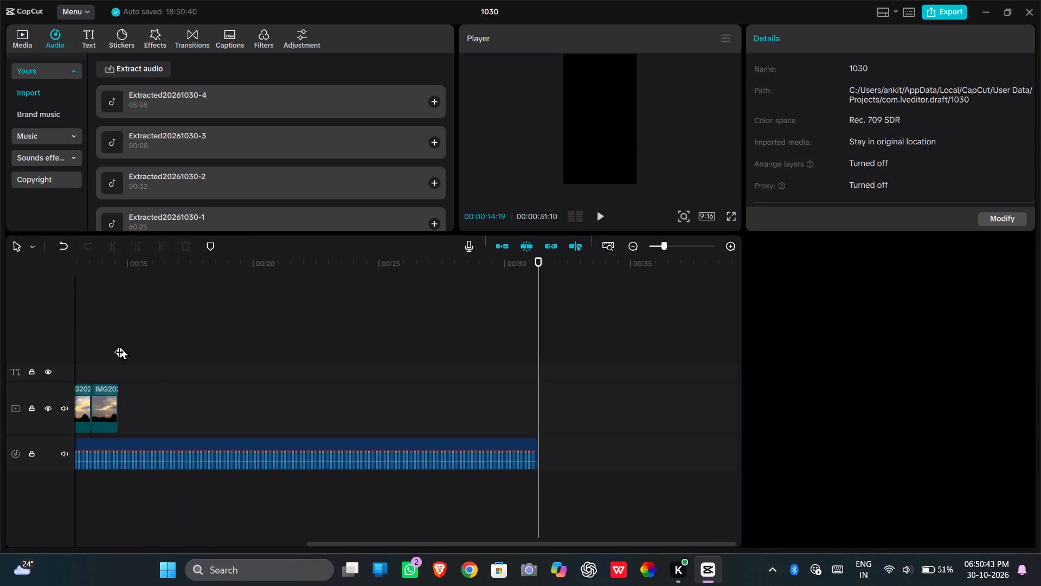
pyautogui.click(163, 249)
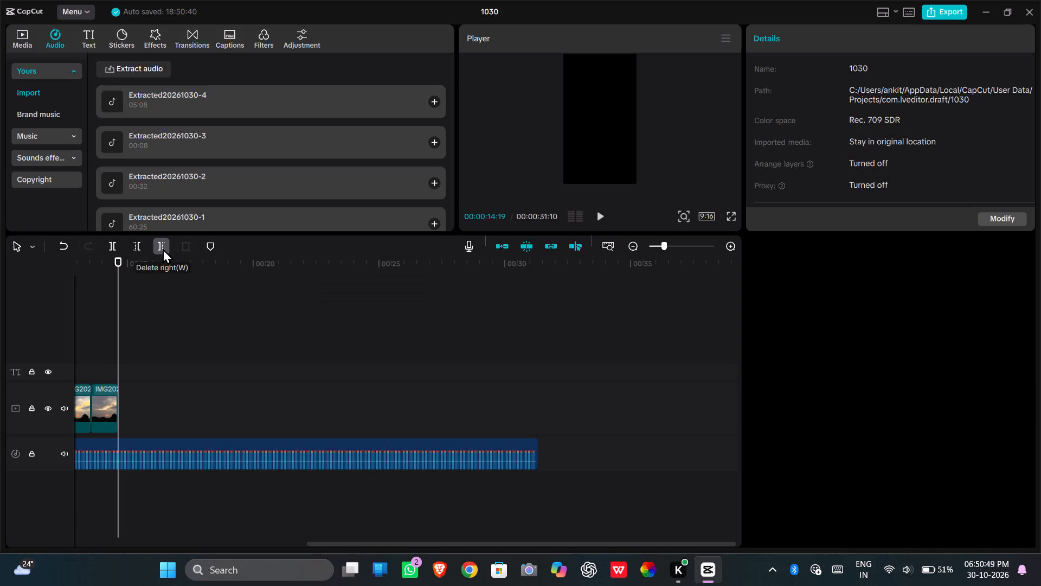
pyautogui.scroll(3, 340, 365)
pyautogui.scroll(-1, 331, 365)
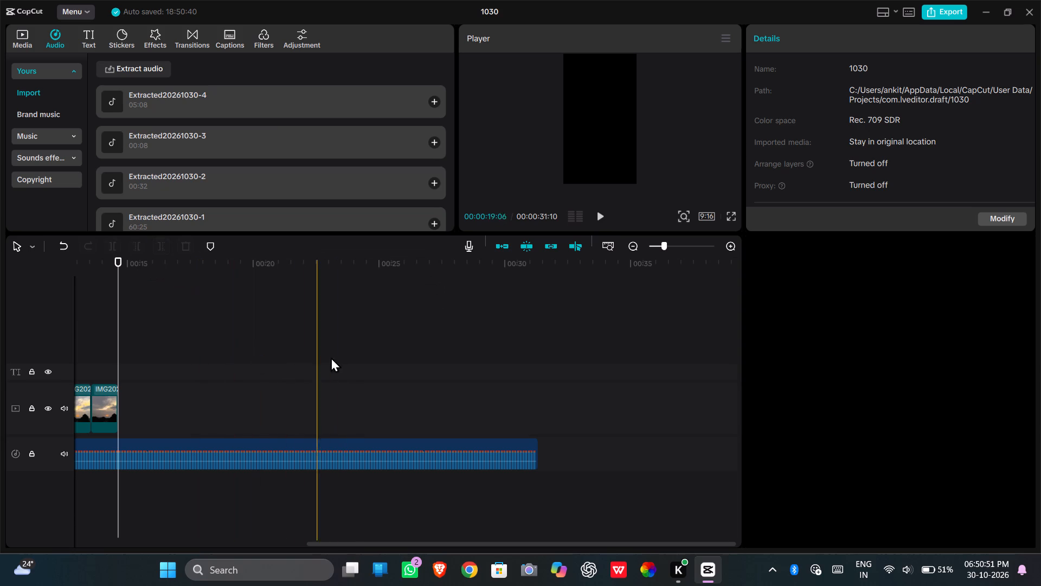
pyautogui.moveTo(249, 357); pyautogui.dragTo(0, 348)
pyautogui.click(477, 464)
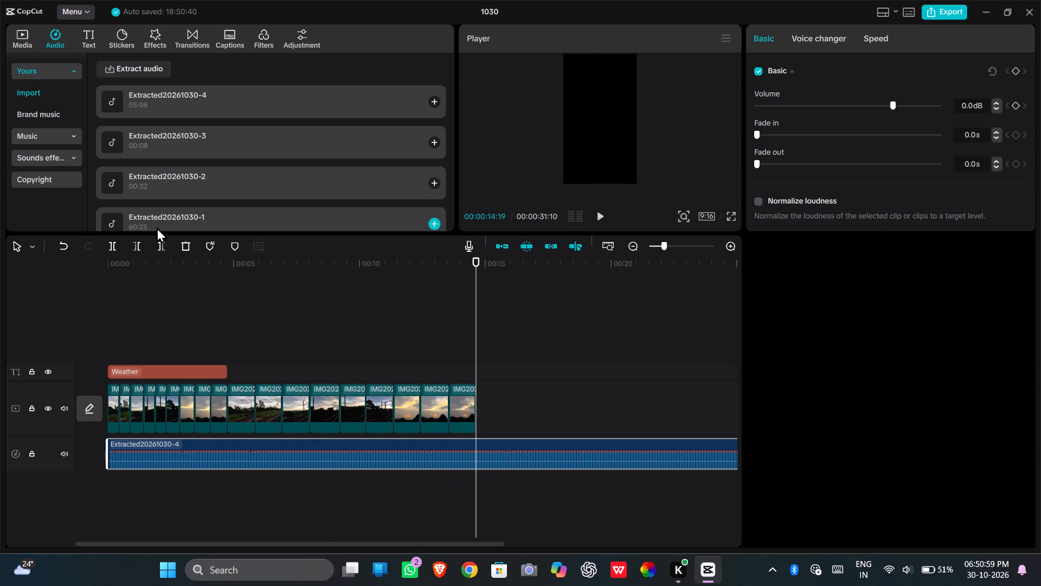
pyautogui.click(162, 248)
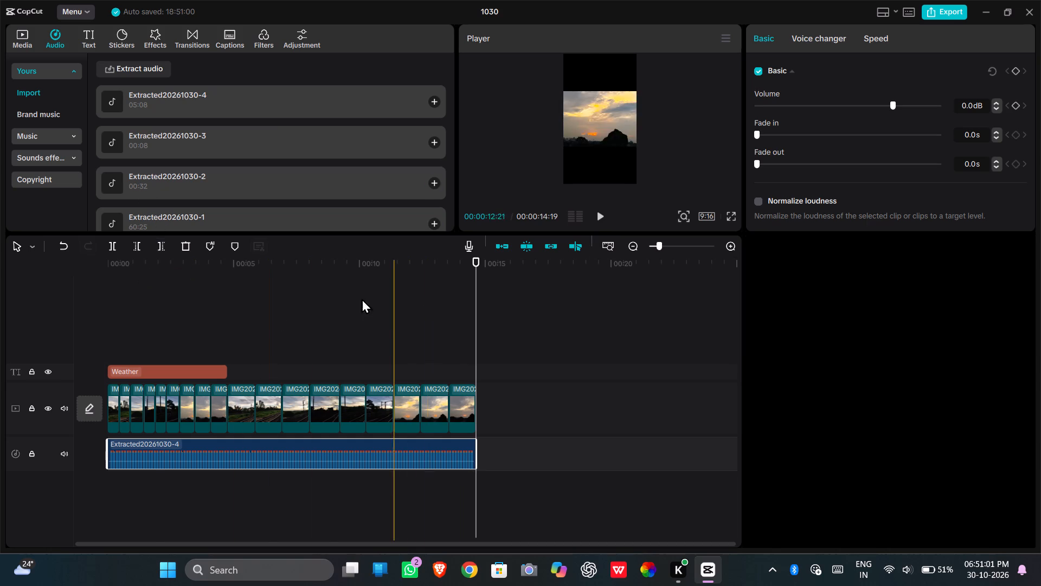
# Play the trimmed video in full screen to check the photos together with the audio.
pyautogui.click(107, 282)
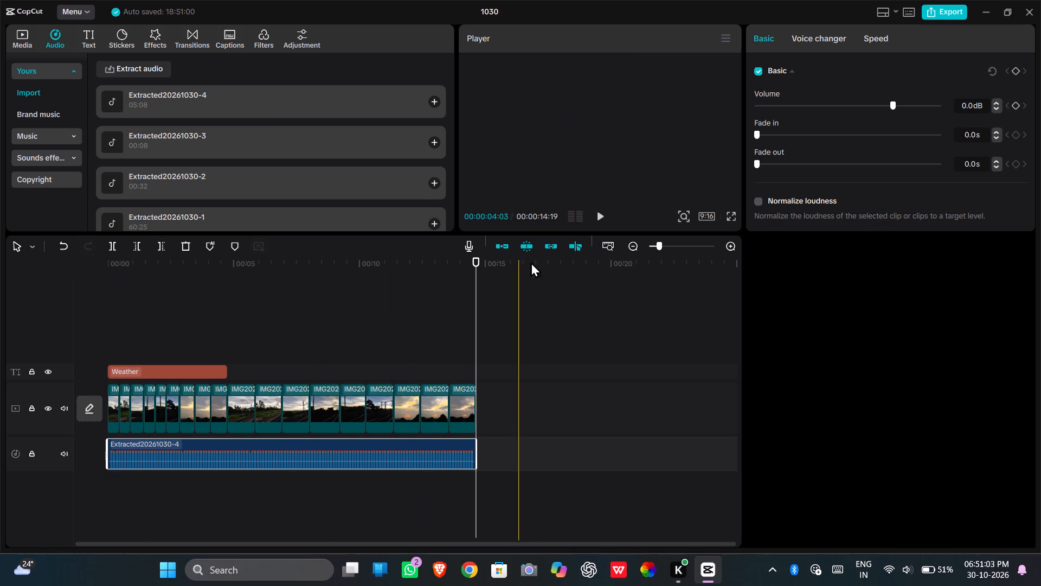
pyautogui.click(728, 213)
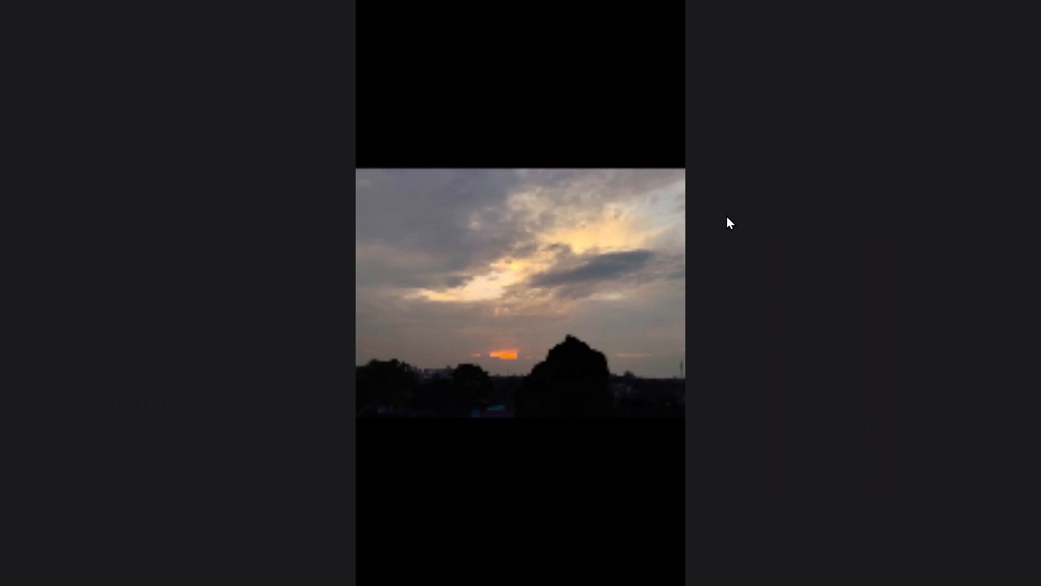
pyautogui.click(566, 370)
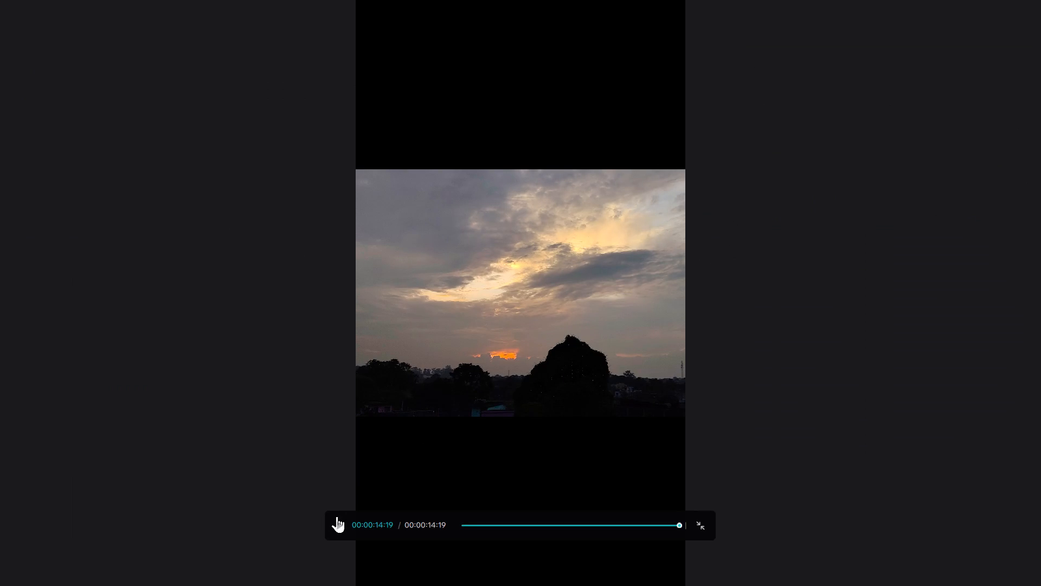
pyautogui.click(336, 524)
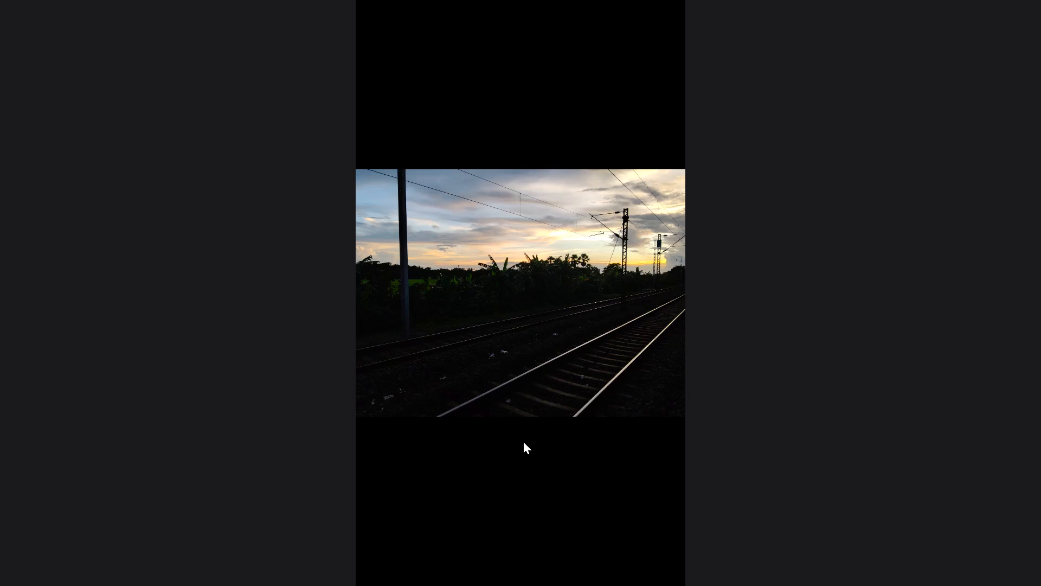
pyautogui.tripleClick(959, 367)
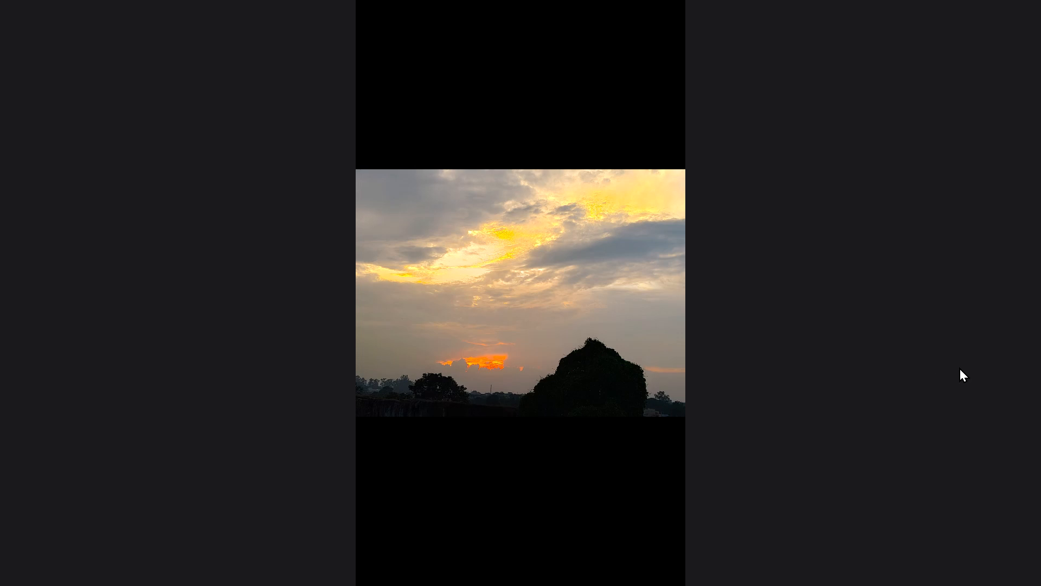
# Leave the full-screen preview and return to the editing timeline.
pyautogui.tripleClick(959, 367)
pyautogui.moveTo(960, 367); pyautogui.dragTo(922, 397)
pyautogui.click(704, 522)
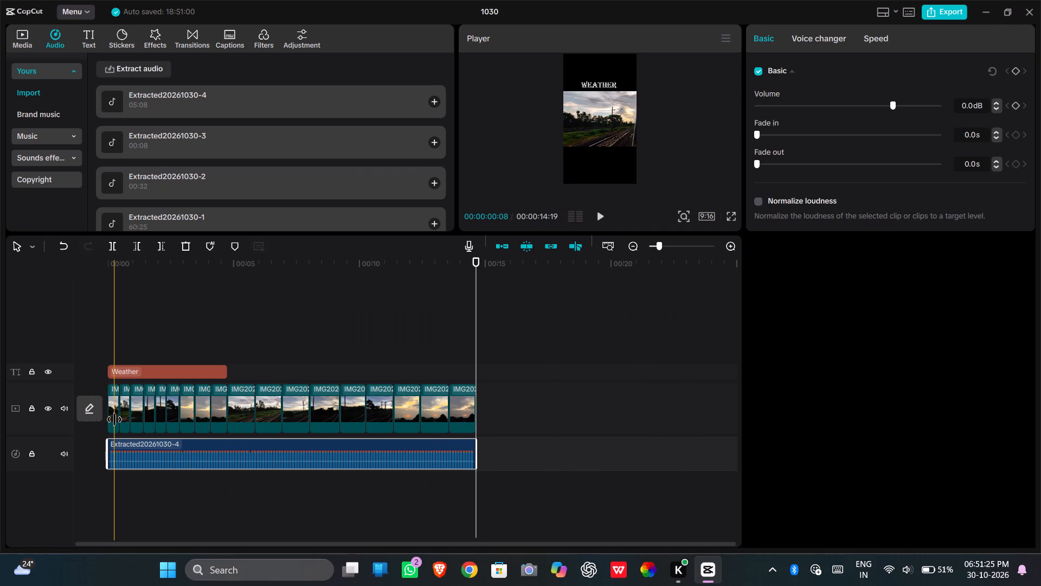
# Starting from the beginning of the timeline, shorten the first photo clip to about 5 frames and the second to about 4 frames.
pyautogui.hotkey('ctrl', '+')
pyautogui.hotkey('ctrl', '+')
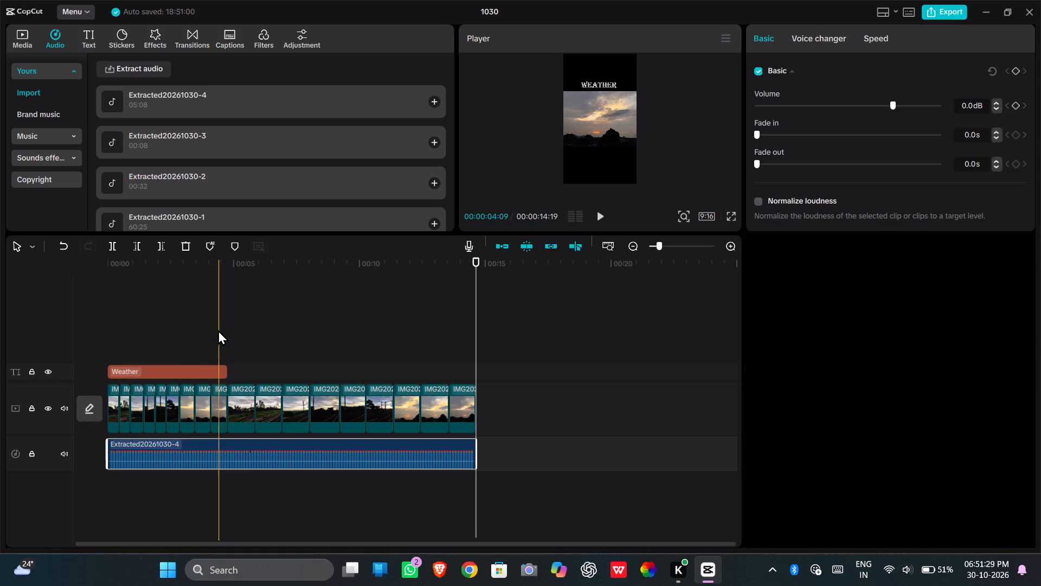
pyautogui.click(218, 328)
pyautogui.hotkey('ctrl', '+')
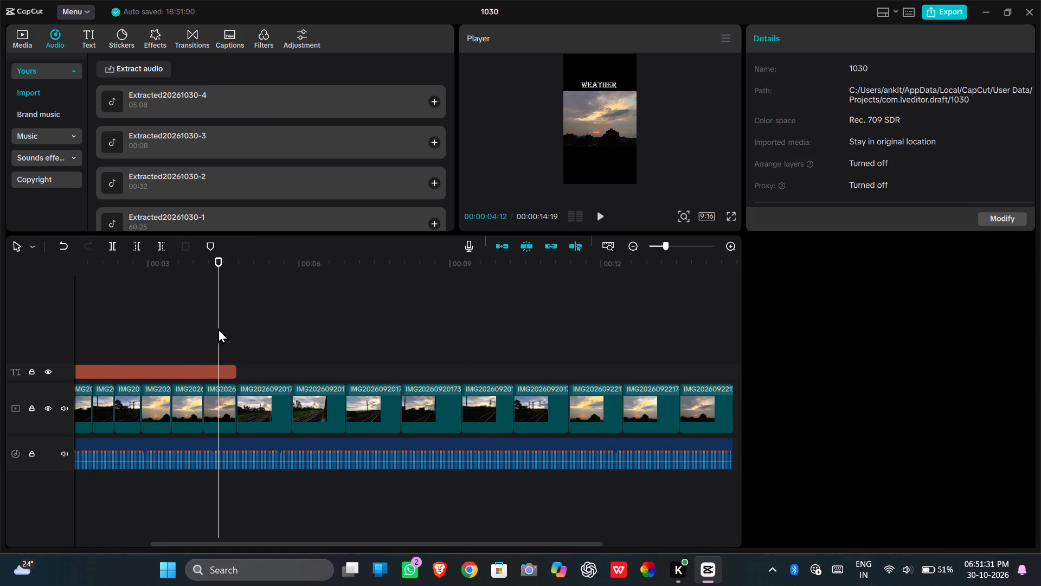
pyautogui.hotkey('ctrl', '+')
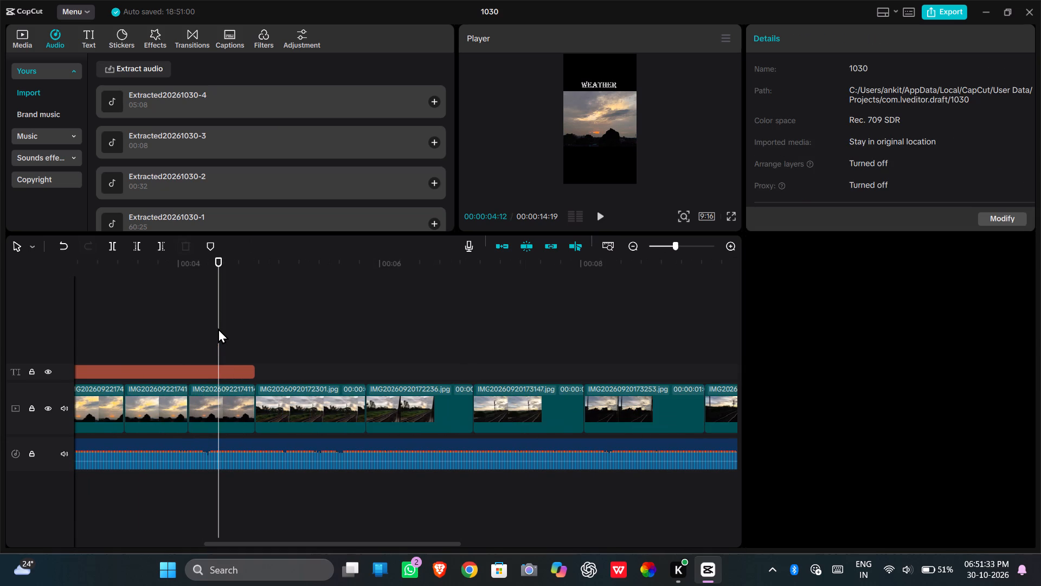
pyautogui.scroll(2, 299, 444)
pyautogui.scroll(-1, 299, 444)
pyautogui.scroll(1, 299, 444)
pyautogui.scroll(-1, 297, 441)
pyautogui.scroll(1, 297, 440)
pyautogui.scroll(-3, 297, 439)
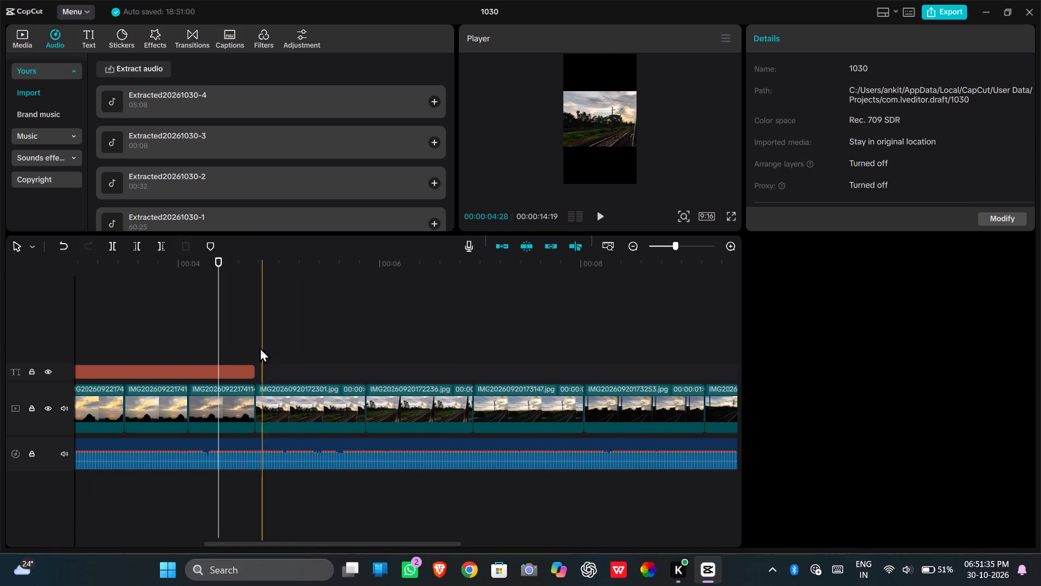
pyautogui.moveTo(217, 329); pyautogui.dragTo(183, 332)
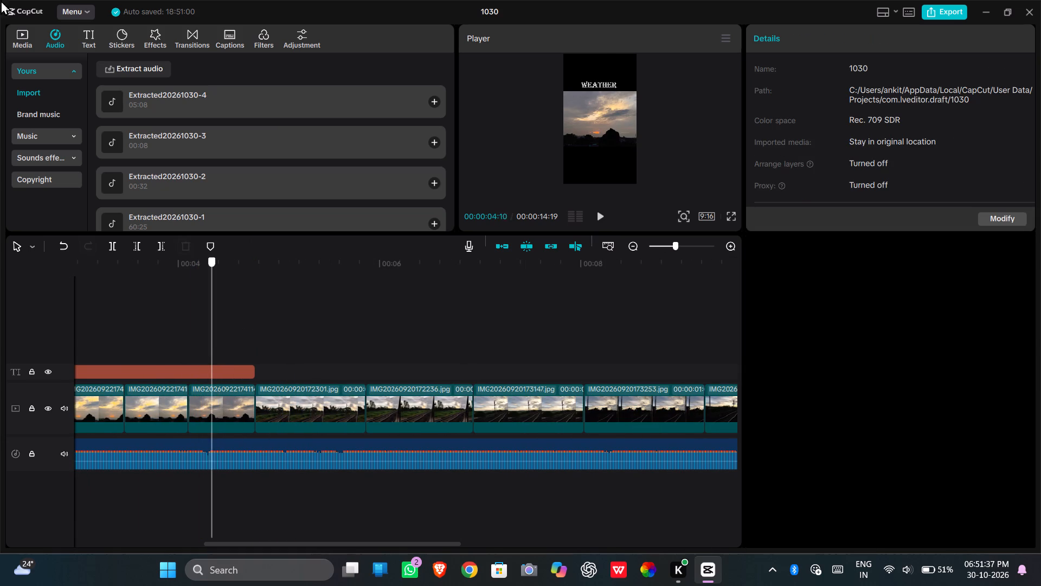
pyautogui.moveTo(183, 332); pyautogui.dragTo(165, 334)
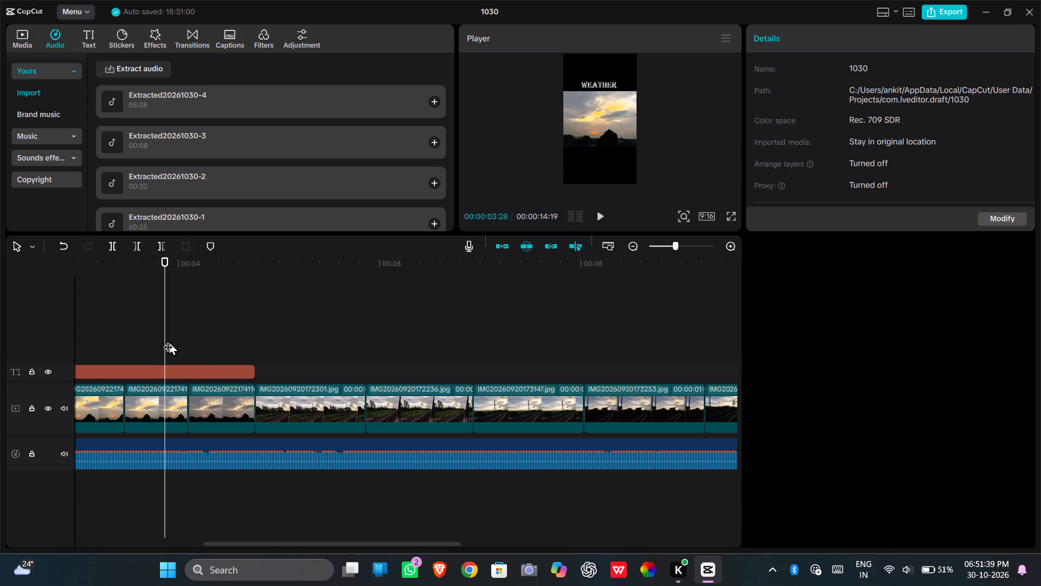
pyautogui.moveTo(166, 340); pyautogui.dragTo(0, 348)
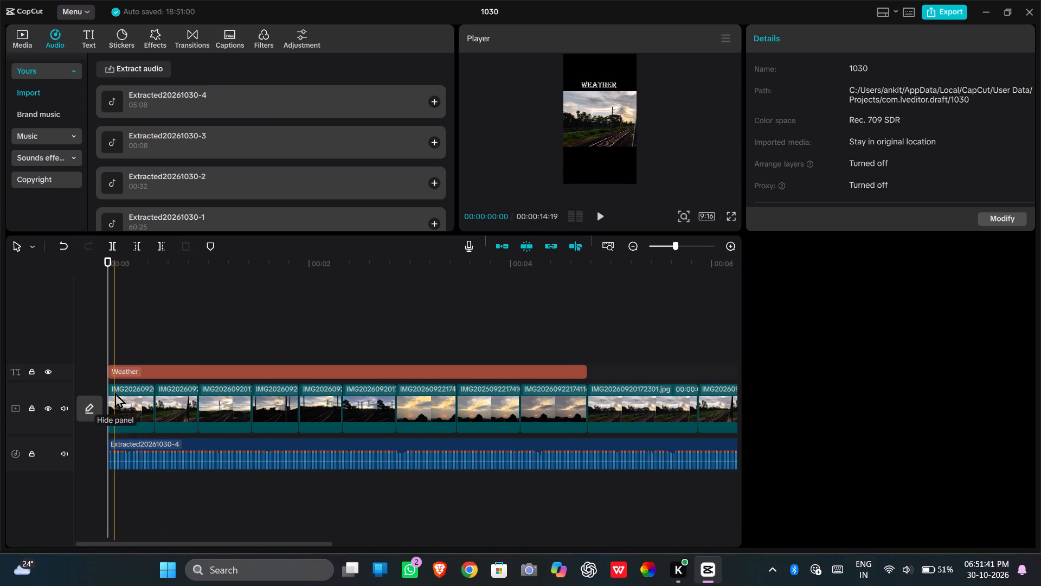
pyautogui.click(127, 406)
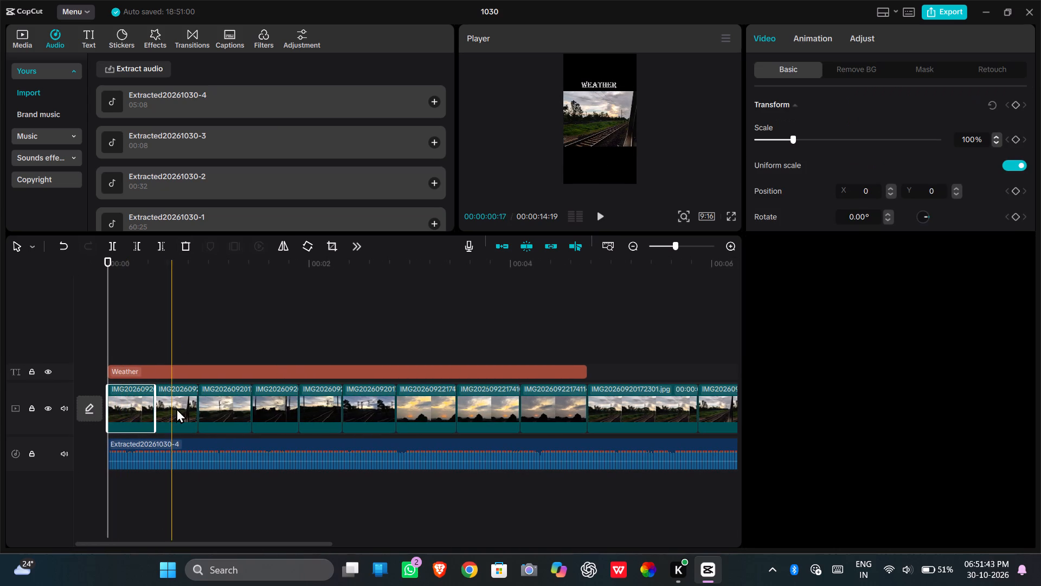
pyautogui.moveTo(156, 409); pyautogui.dragTo(142, 413)
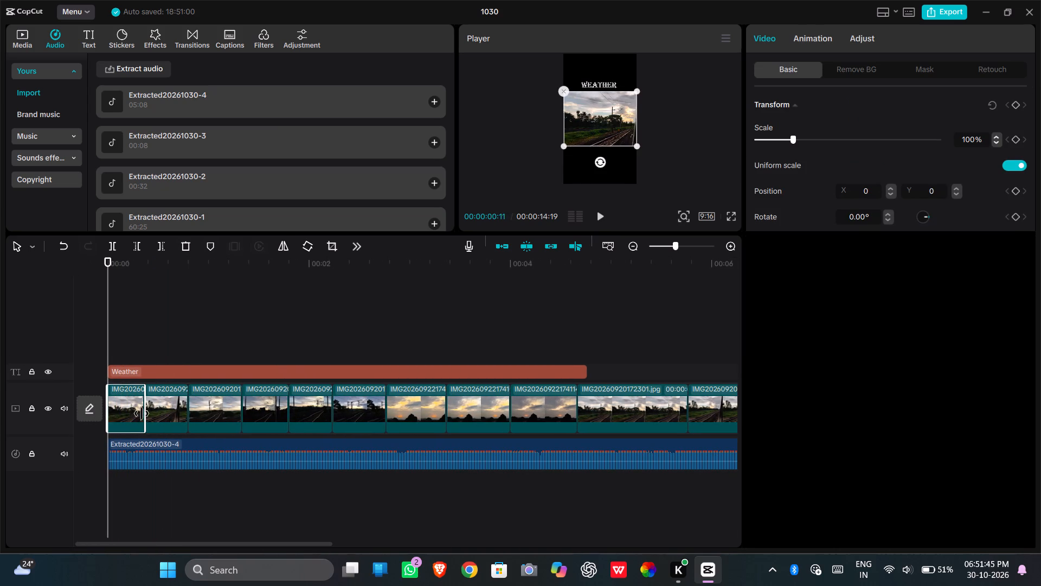
pyautogui.moveTo(142, 413); pyautogui.dragTo(123, 436)
pyautogui.click(144, 415)
pyautogui.moveTo(168, 412); pyautogui.dragTo(134, 441)
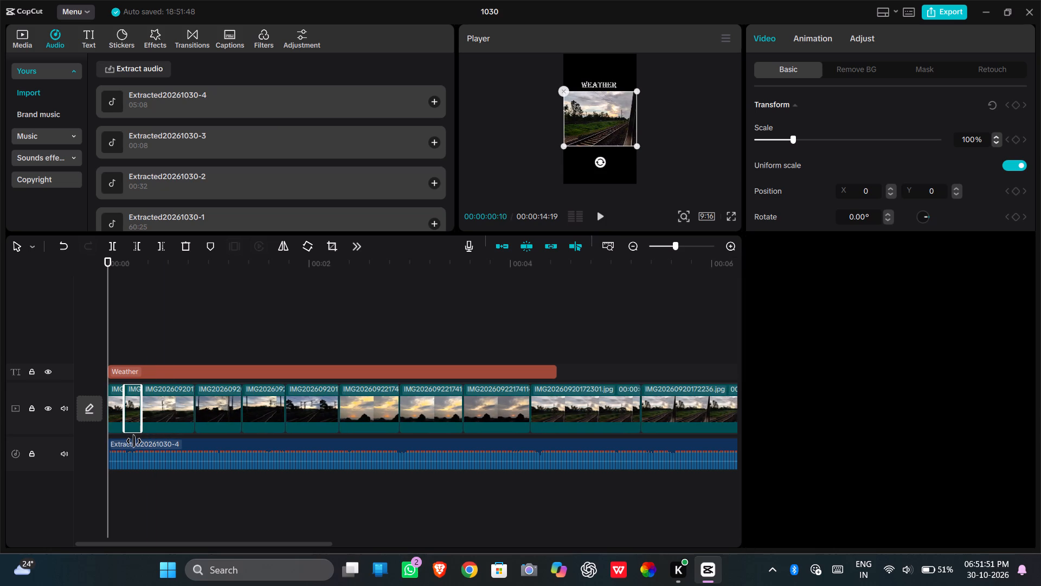
pyautogui.moveTo(134, 441); pyautogui.dragTo(133, 441)
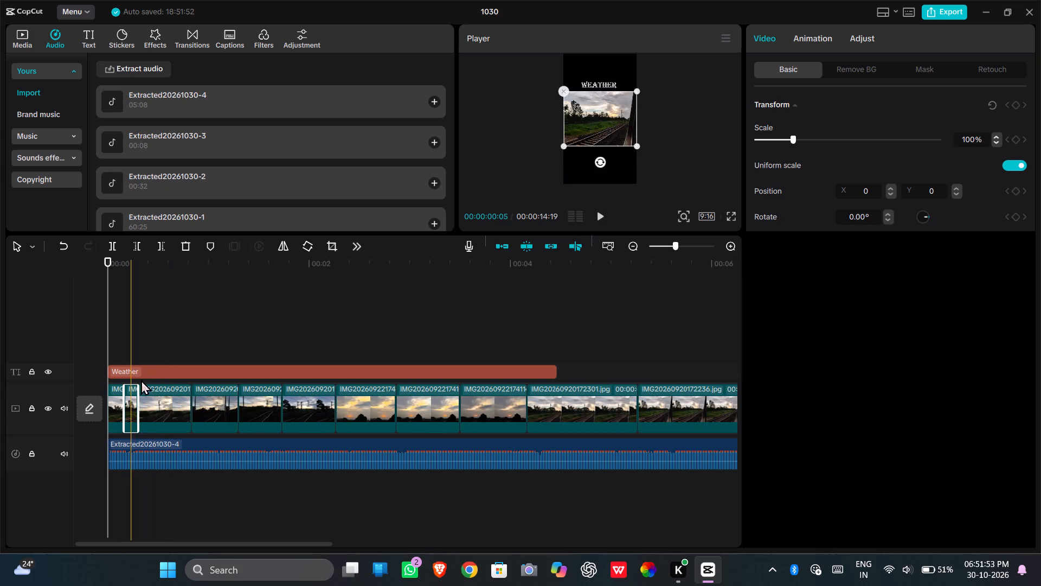
# Play the opening to check the first two photo clips against the audio.
pyautogui.click(599, 217)
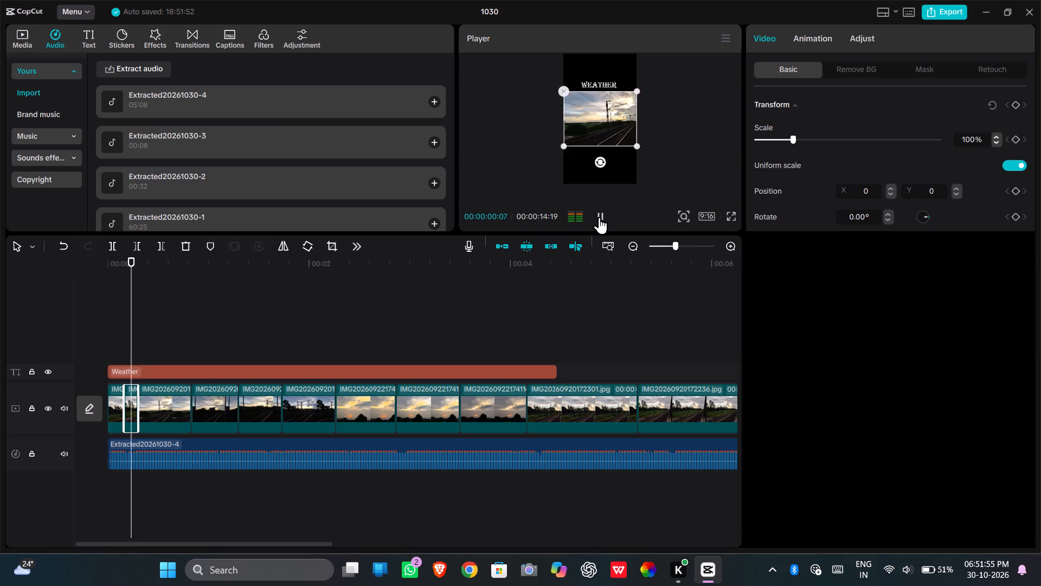
pyautogui.click(140, 346)
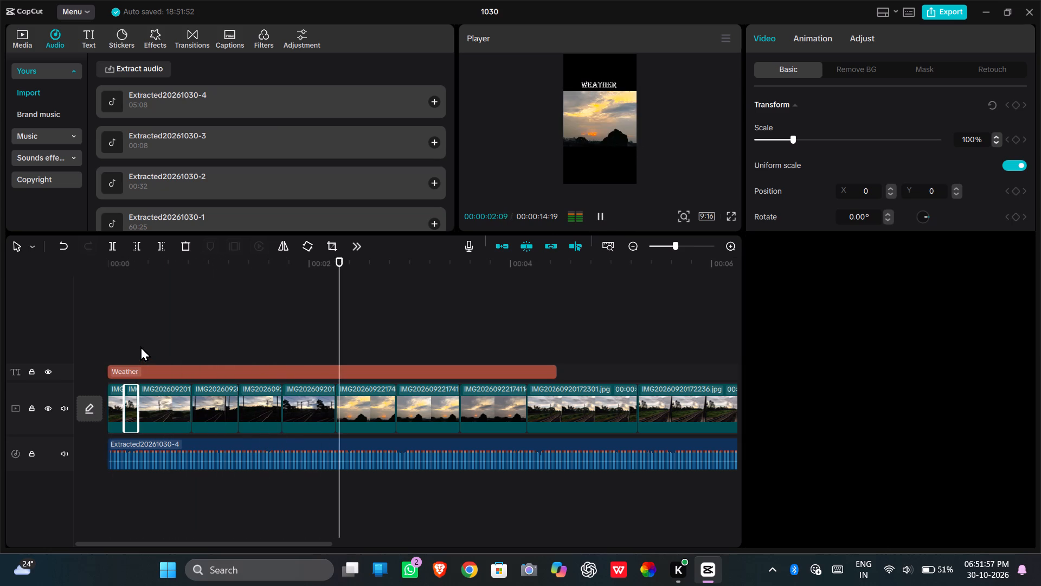
# Move the cut between the third and fourth photos so the third lasts about 4 frames, and trim the fourth to about 5 frames.
pyautogui.moveTo(191, 409); pyautogui.dragTo(171, 416)
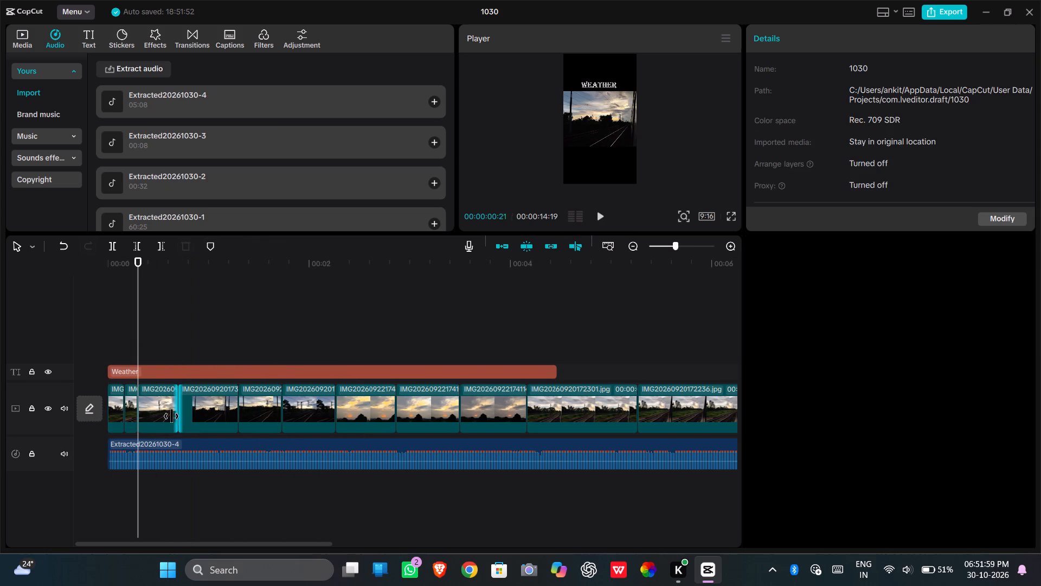
pyautogui.moveTo(171, 416); pyautogui.dragTo(151, 433)
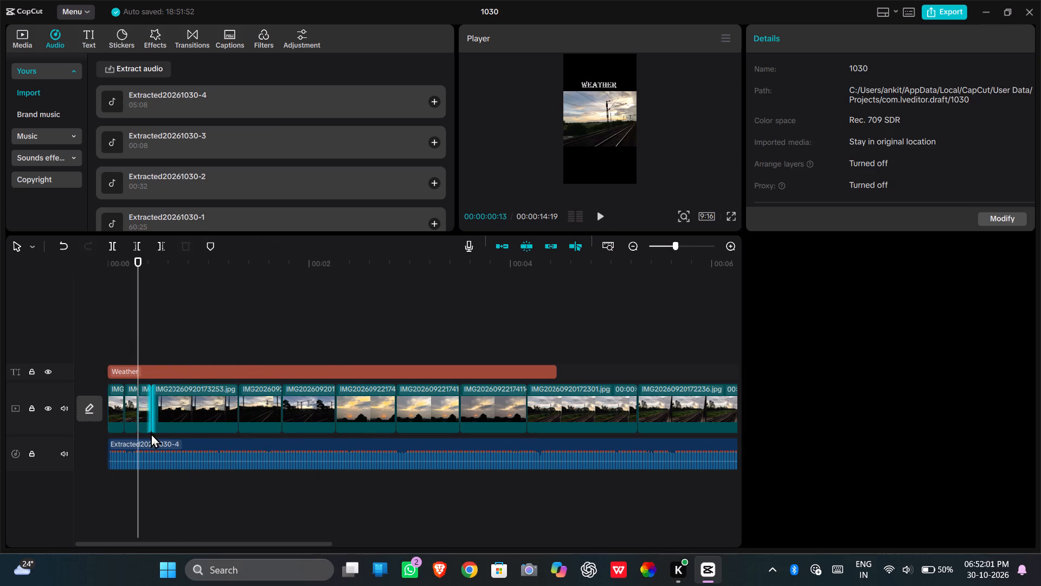
pyautogui.click(202, 403)
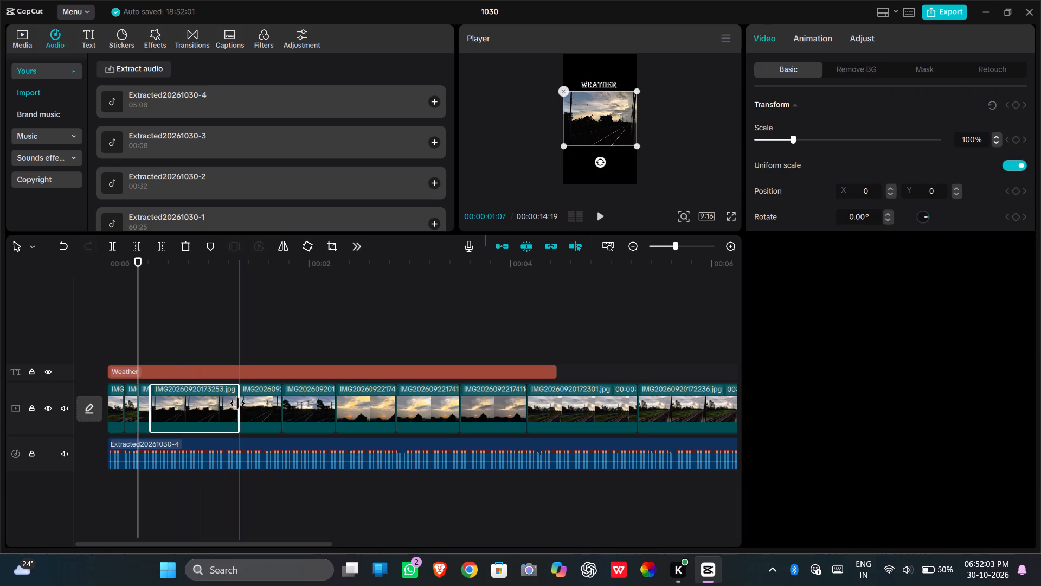
pyautogui.moveTo(239, 403); pyautogui.dragTo(181, 431)
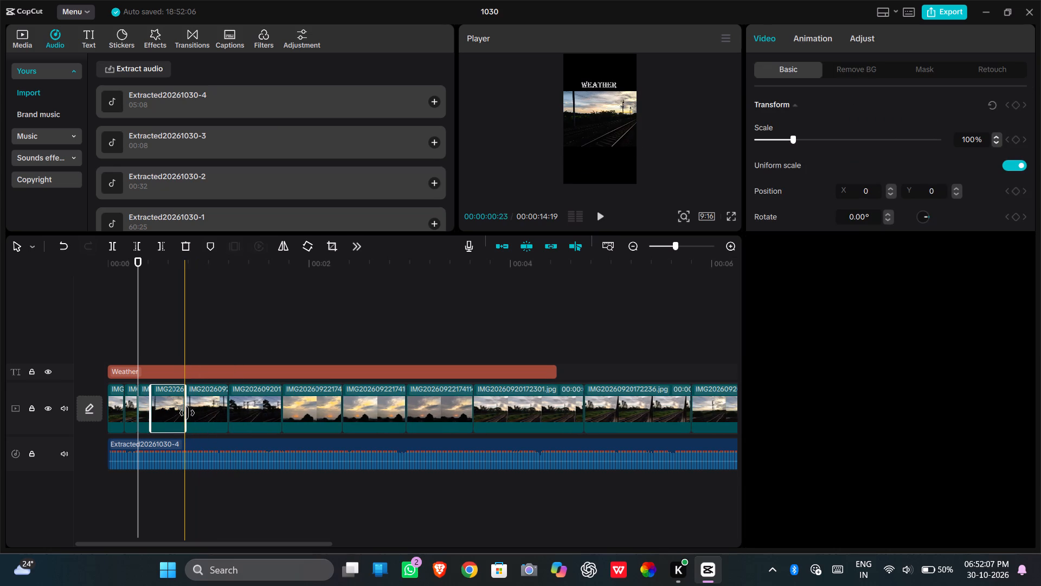
pyautogui.moveTo(187, 413); pyautogui.dragTo(167, 434)
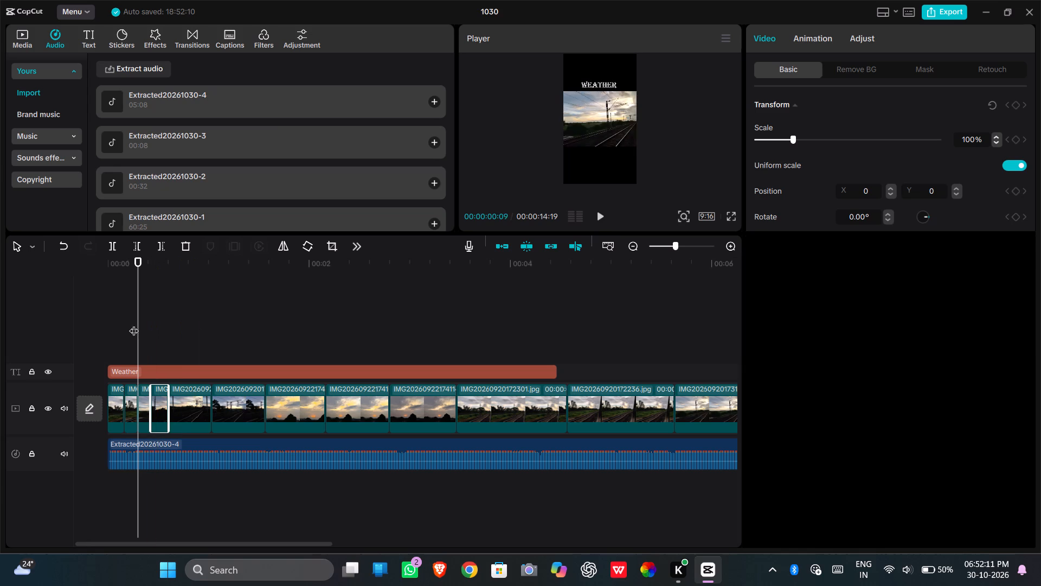
# Move the cut between the fifth and sixth photos so the fifth lasts about 5 frames, and trim the sixth to about 7 frames.
pyautogui.click(121, 323)
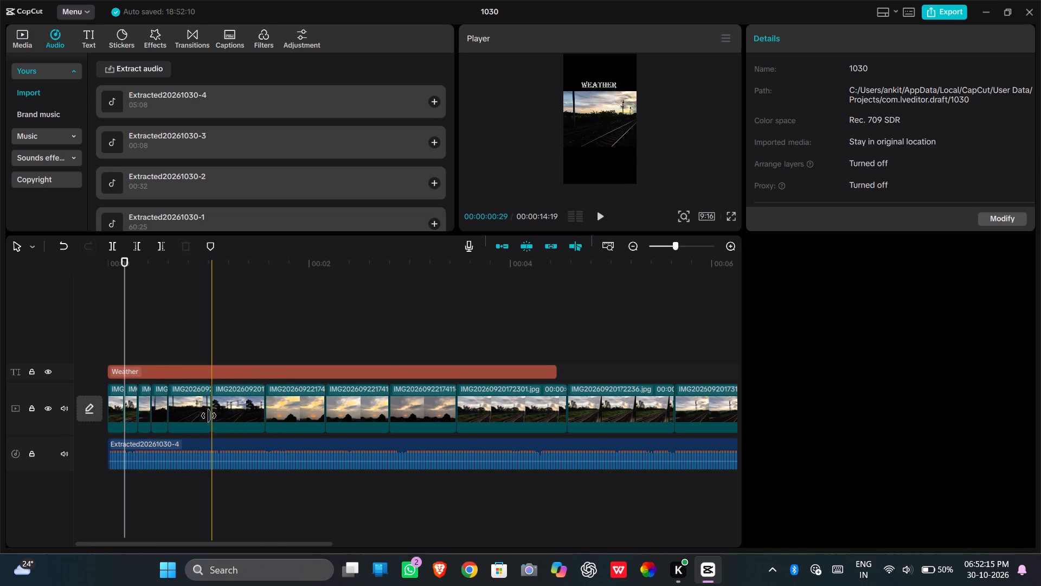
pyautogui.moveTo(211, 415); pyautogui.dragTo(184, 424)
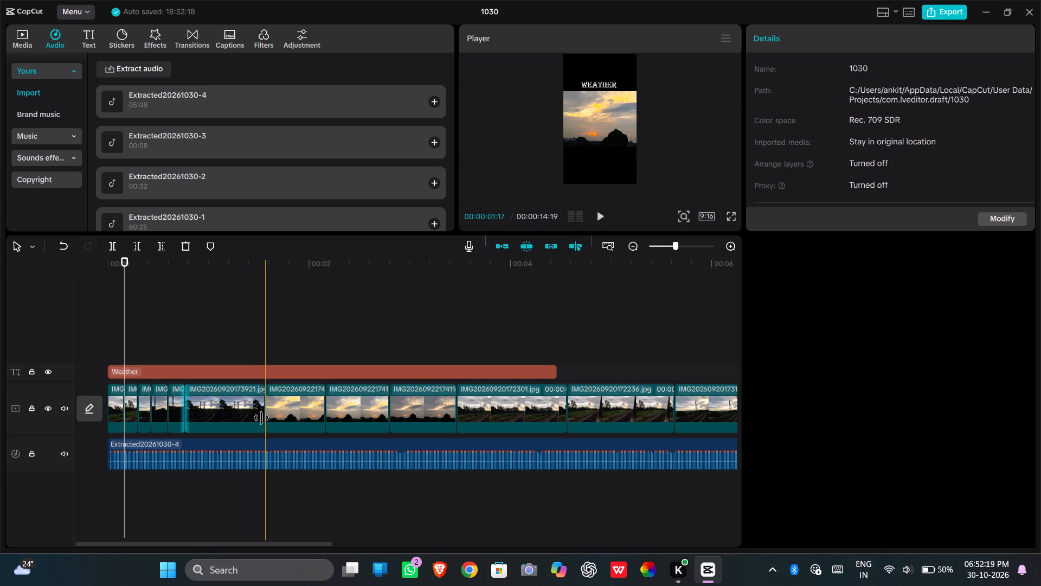
pyautogui.click(240, 416)
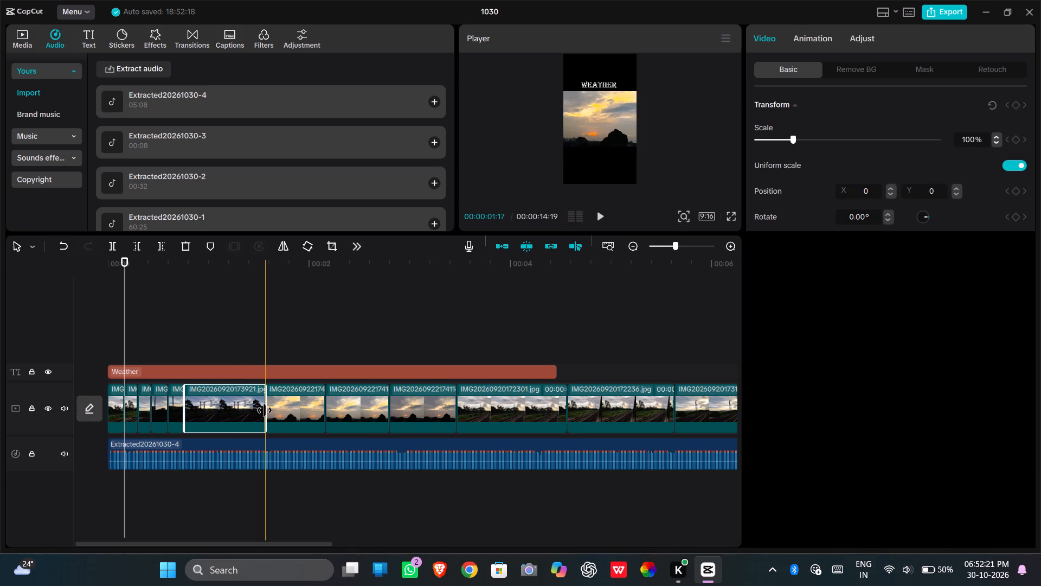
pyautogui.moveTo(265, 410); pyautogui.dragTo(210, 424)
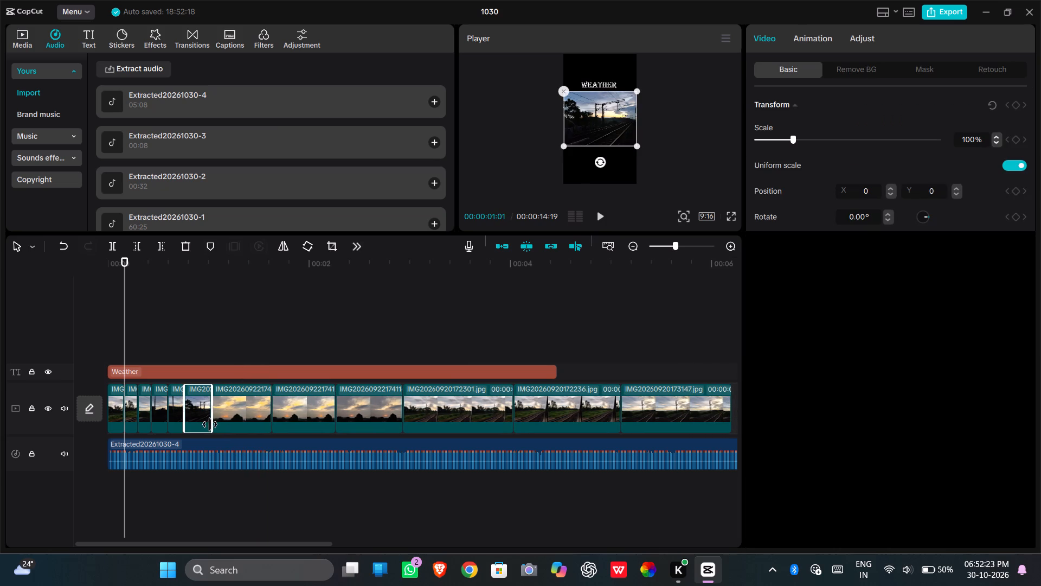
pyautogui.moveTo(210, 424); pyautogui.dragTo(209, 425)
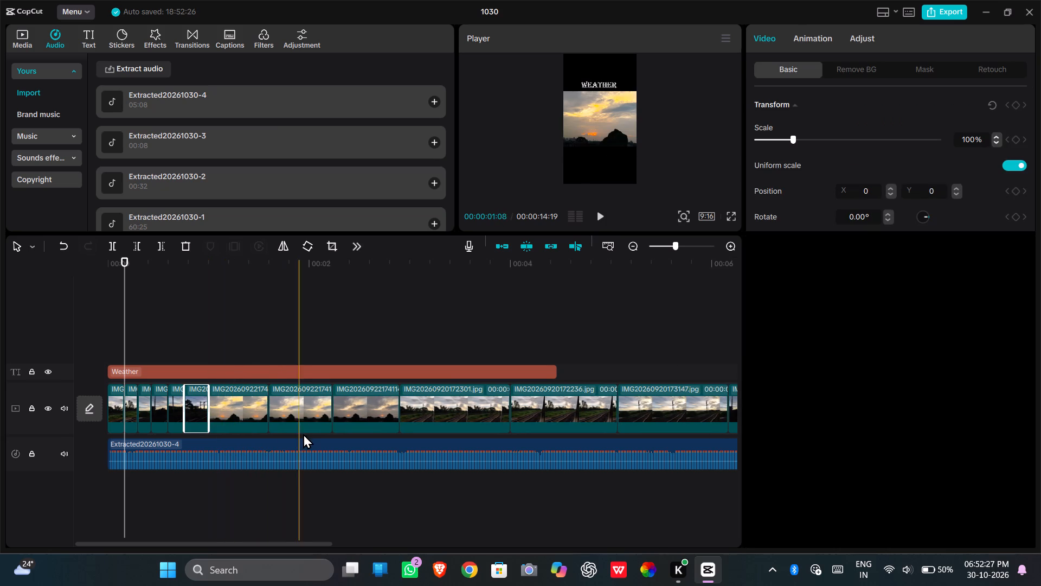
# Shorten the seventh photo clip, the first sunset shot, to about 5 frames and reduce the sixth to about 5 frames.
pyautogui.click(247, 416)
pyautogui.moveTo(267, 411); pyautogui.dragTo(246, 419)
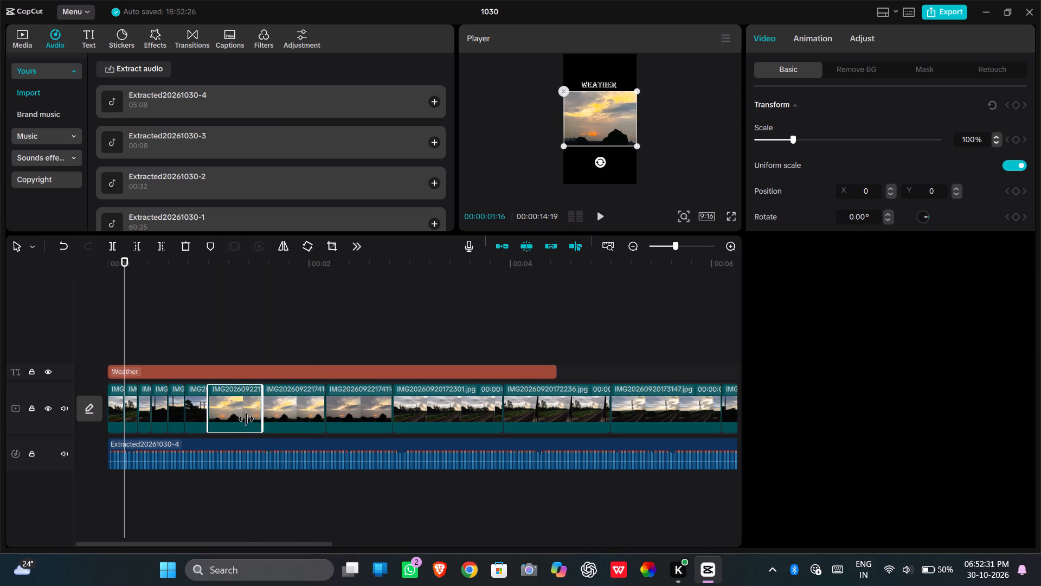
pyautogui.moveTo(246, 419); pyautogui.dragTo(231, 423)
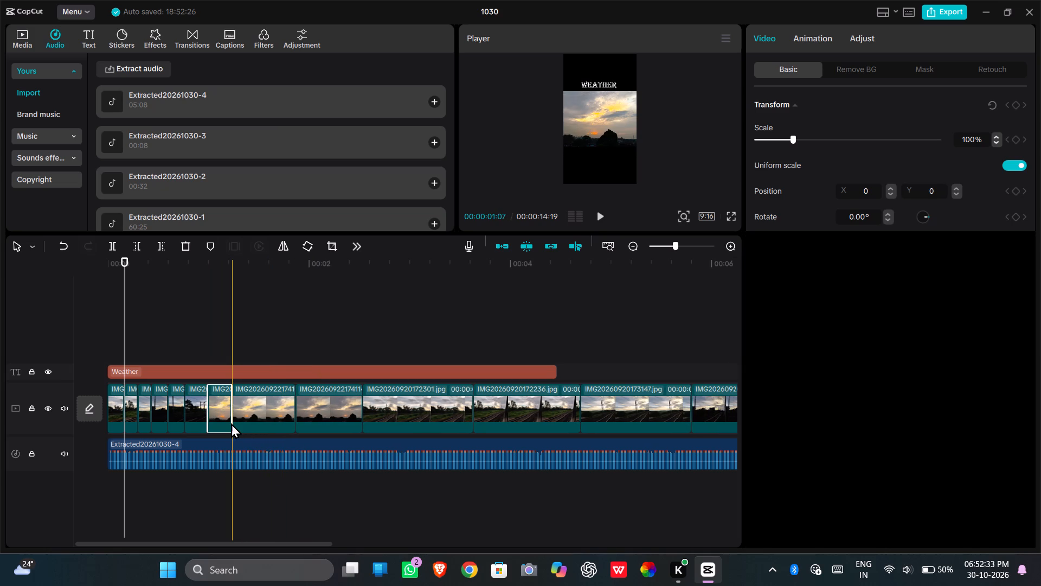
pyautogui.doubleClick(228, 417)
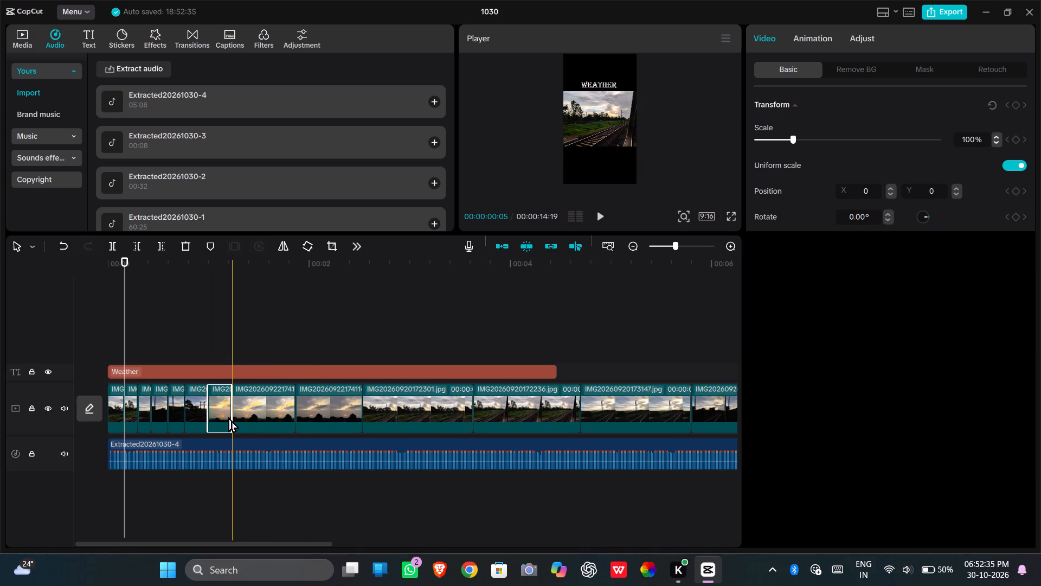
pyautogui.moveTo(230, 415); pyautogui.dragTo(224, 416)
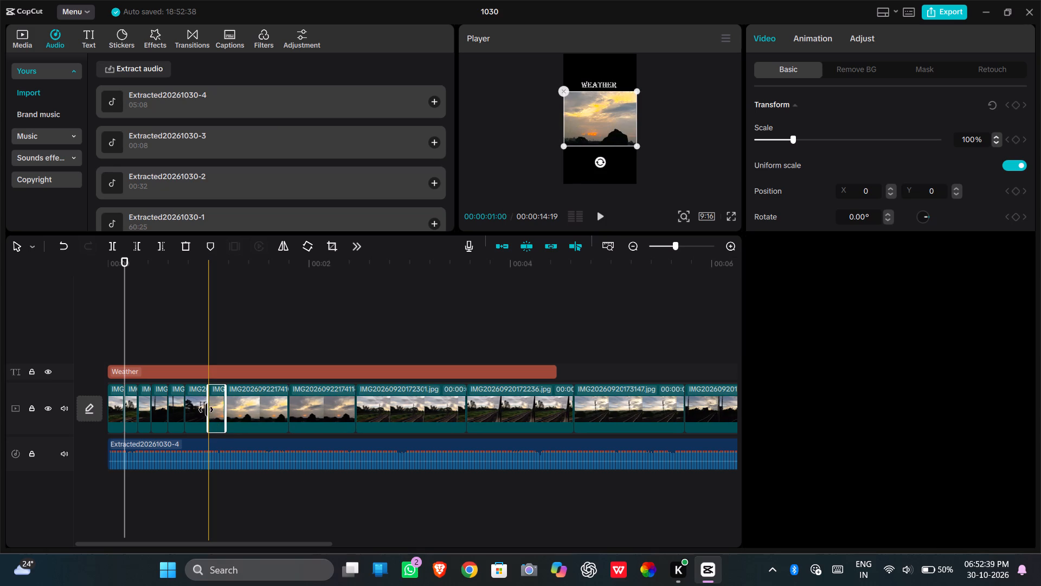
pyautogui.click(203, 410)
pyautogui.moveTo(205, 410); pyautogui.dragTo(201, 413)
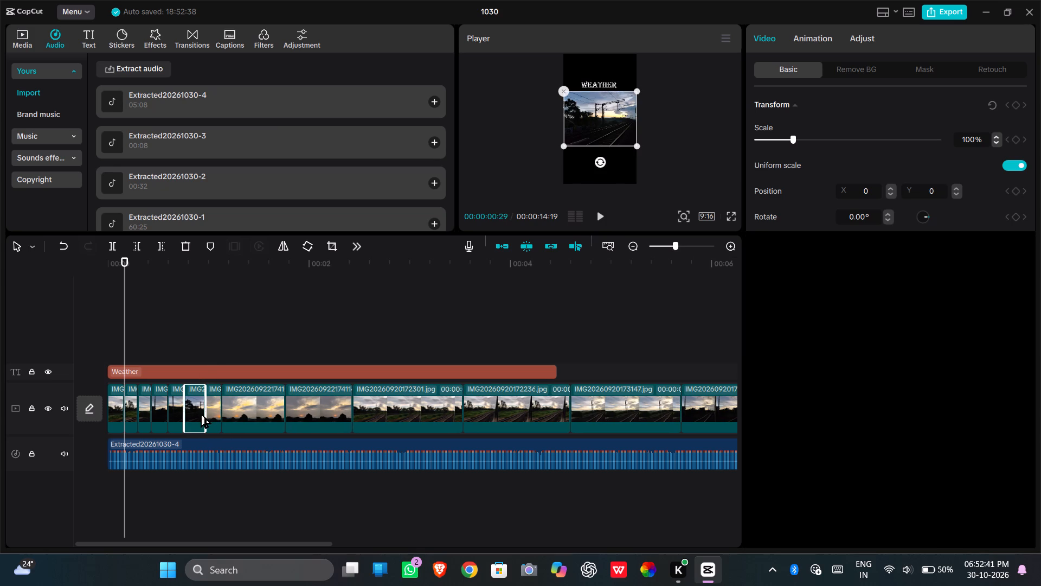
pyautogui.moveTo(201, 413); pyautogui.dragTo(199, 414)
# Shorten the eighth and ninth photo clips, the remaining opening sunset shots, to about 5 frames each.
pyautogui.click(239, 409)
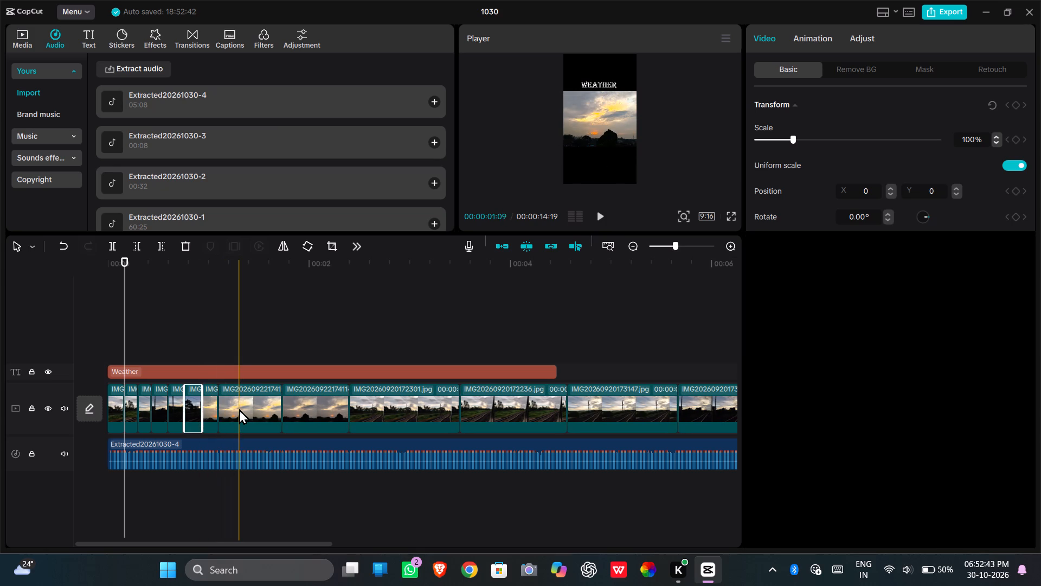
pyautogui.moveTo(283, 406); pyautogui.dragTo(266, 411)
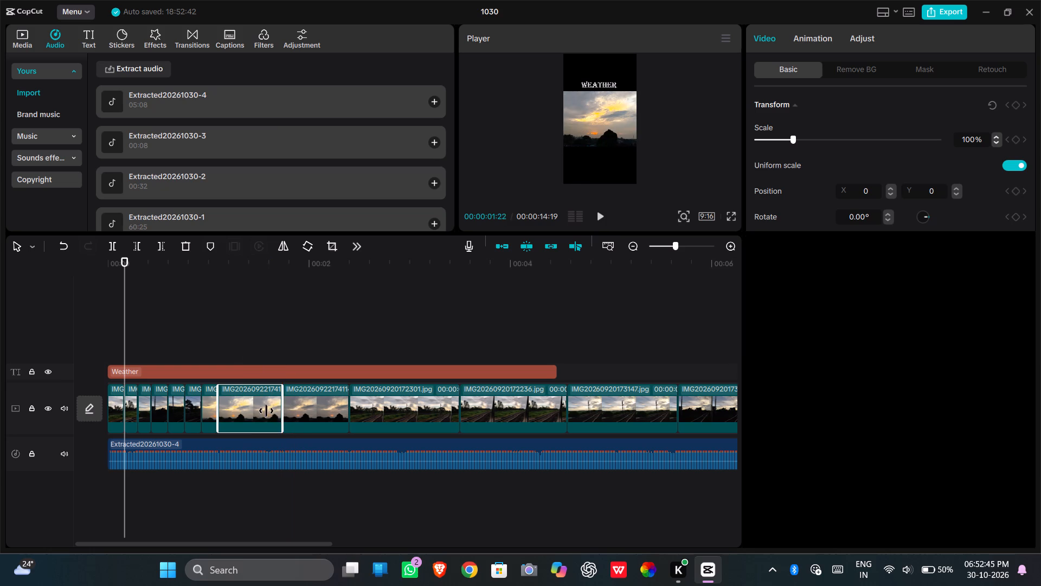
pyautogui.moveTo(266, 411); pyautogui.dragTo(232, 431)
pyautogui.click(285, 404)
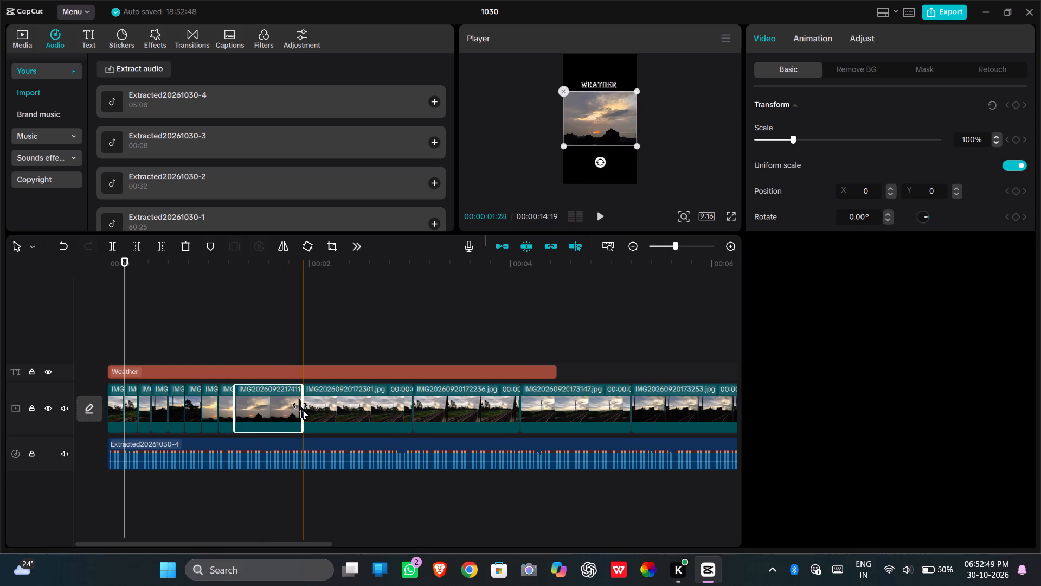
pyautogui.moveTo(300, 405); pyautogui.dragTo(252, 428)
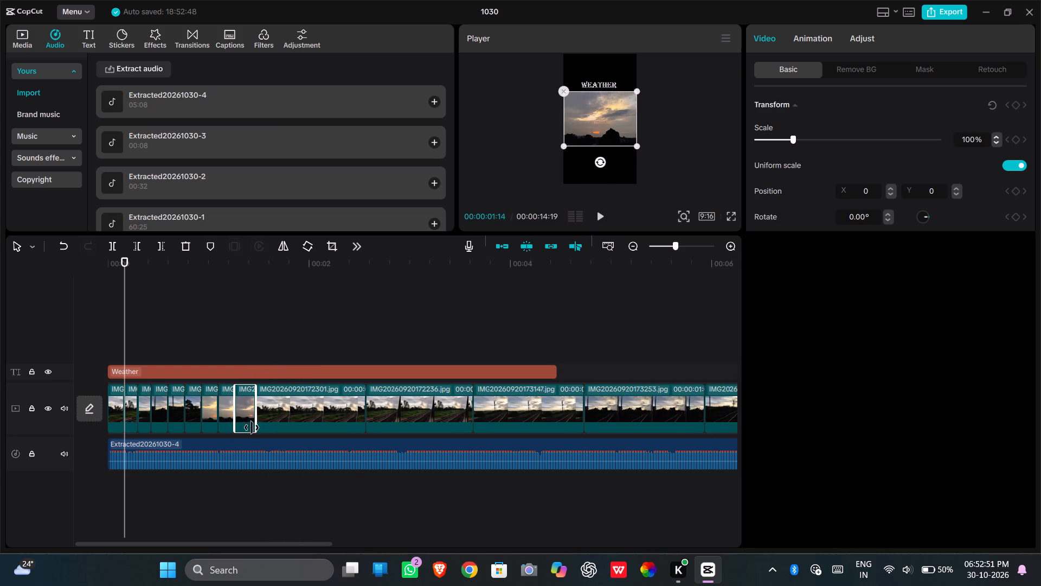
pyautogui.moveTo(252, 428); pyautogui.dragTo(250, 429)
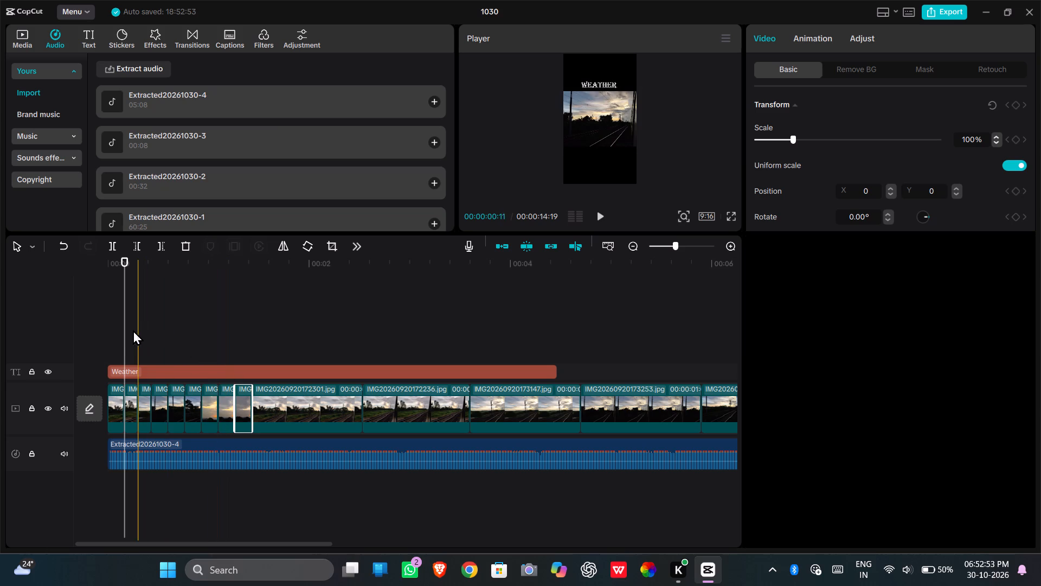
# Shorten the Weather title so it ends together with the ninth photo clip, where the opening quick cuts finish.
pyautogui.click(111, 335)
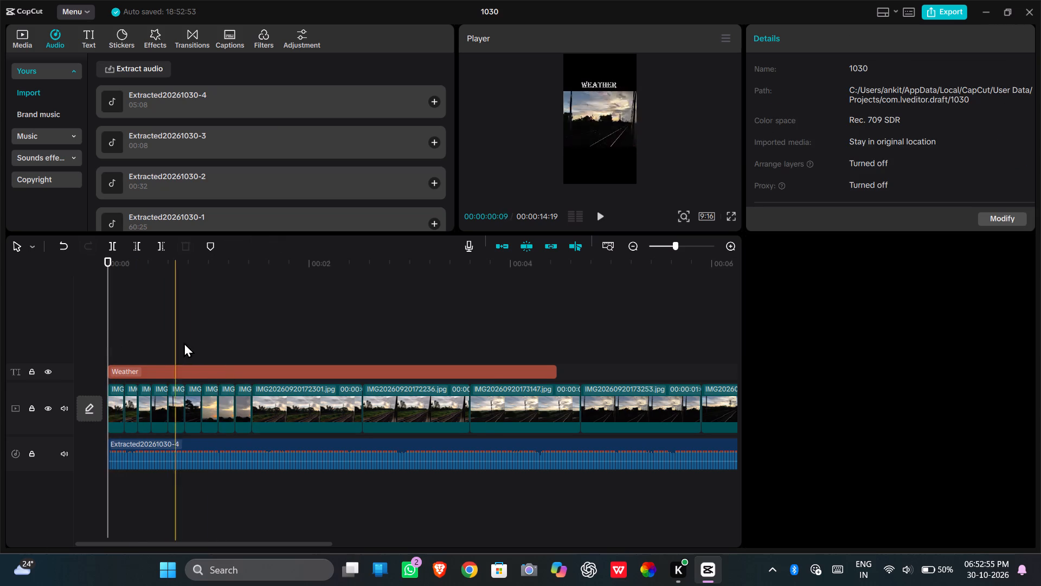
pyautogui.click(602, 216)
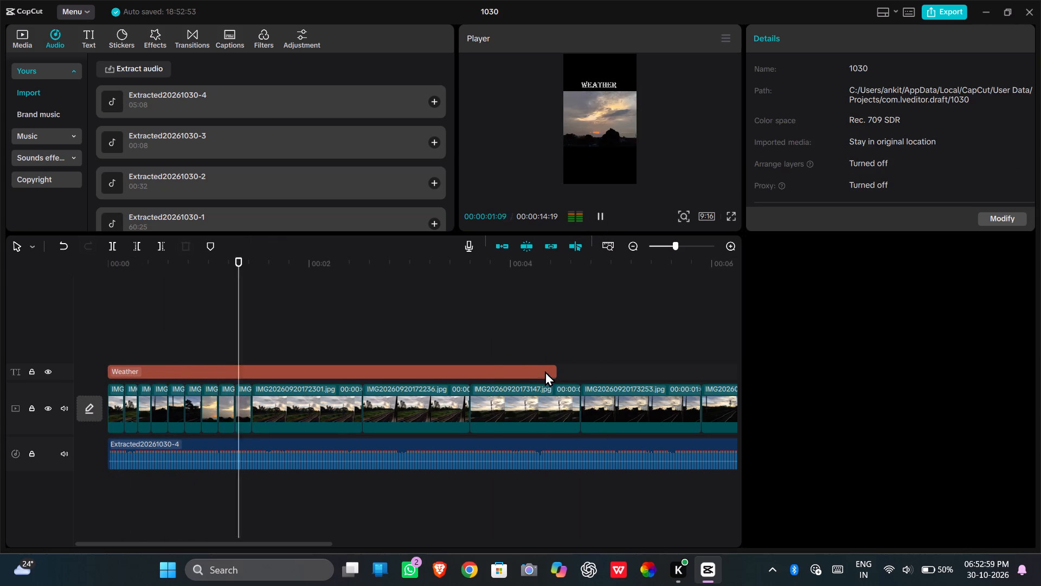
pyautogui.moveTo(556, 370); pyautogui.dragTo(425, 385)
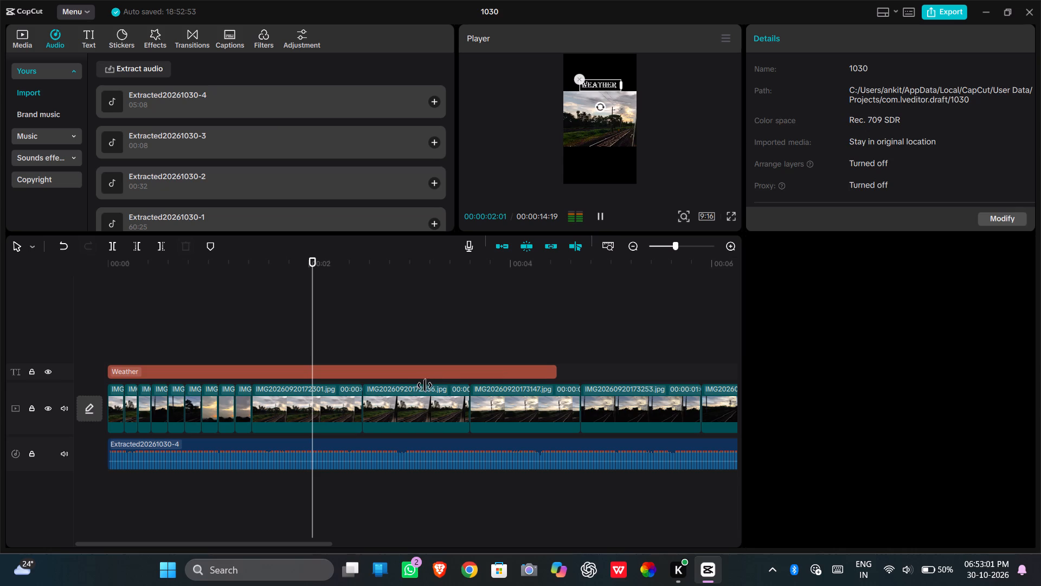
pyautogui.moveTo(425, 385); pyautogui.dragTo(250, 386)
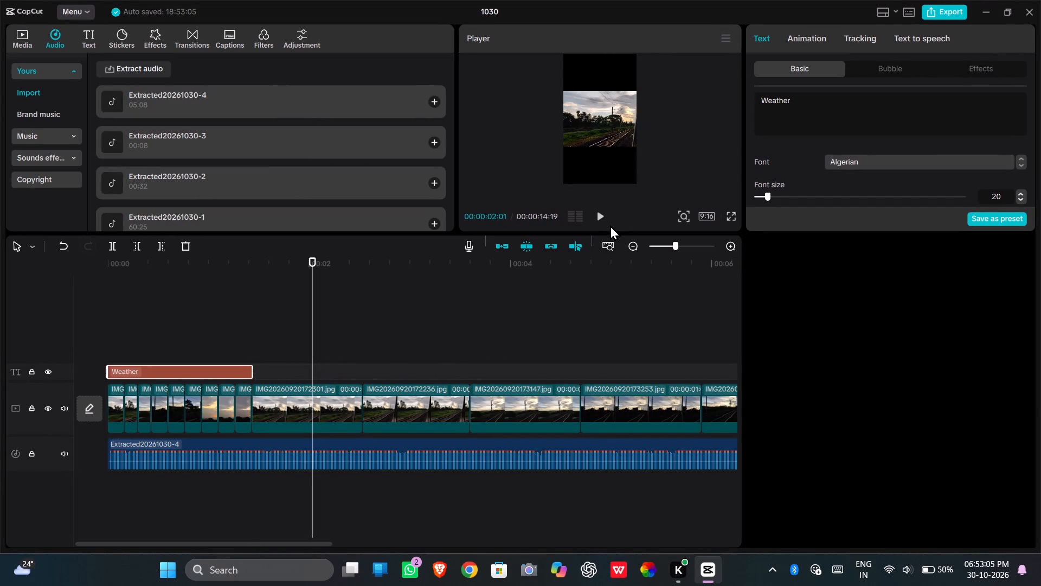
# Play the edit from the start several times to check the title timing and the photo cuts against the audio.
pyautogui.click(597, 215)
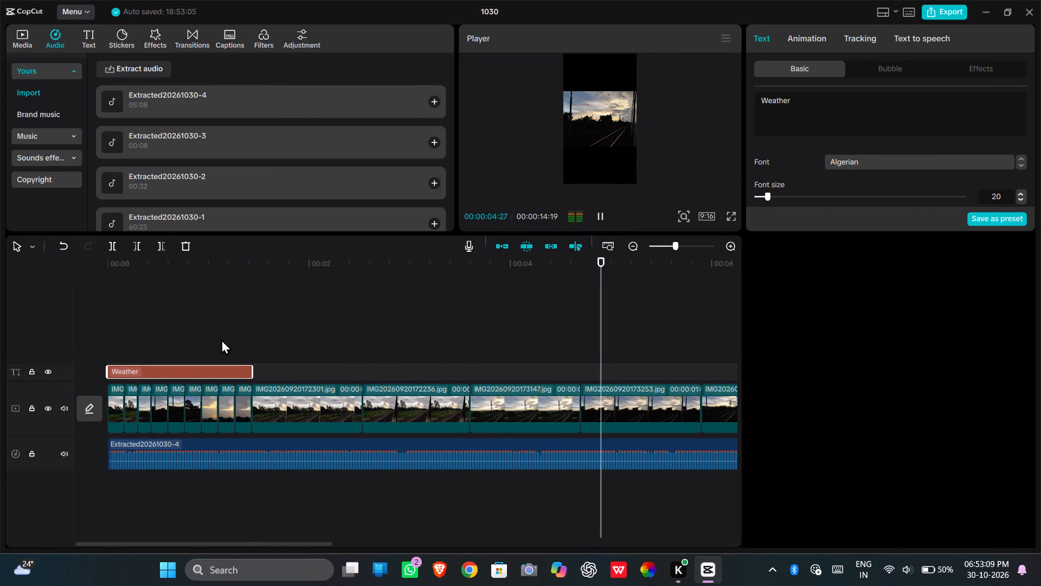
pyautogui.click(110, 316)
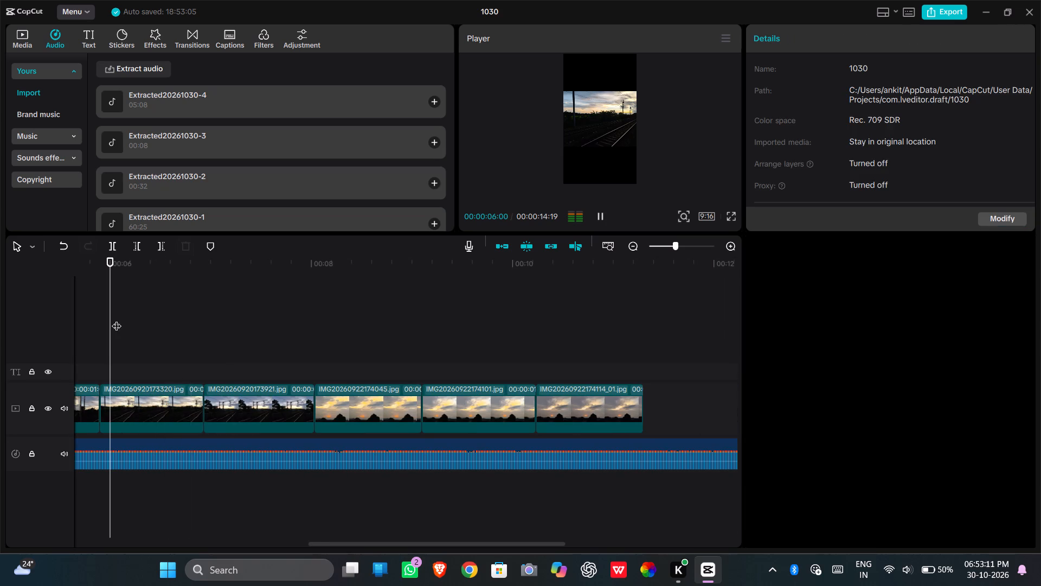
pyautogui.moveTo(221, 320); pyautogui.dragTo(0, 358)
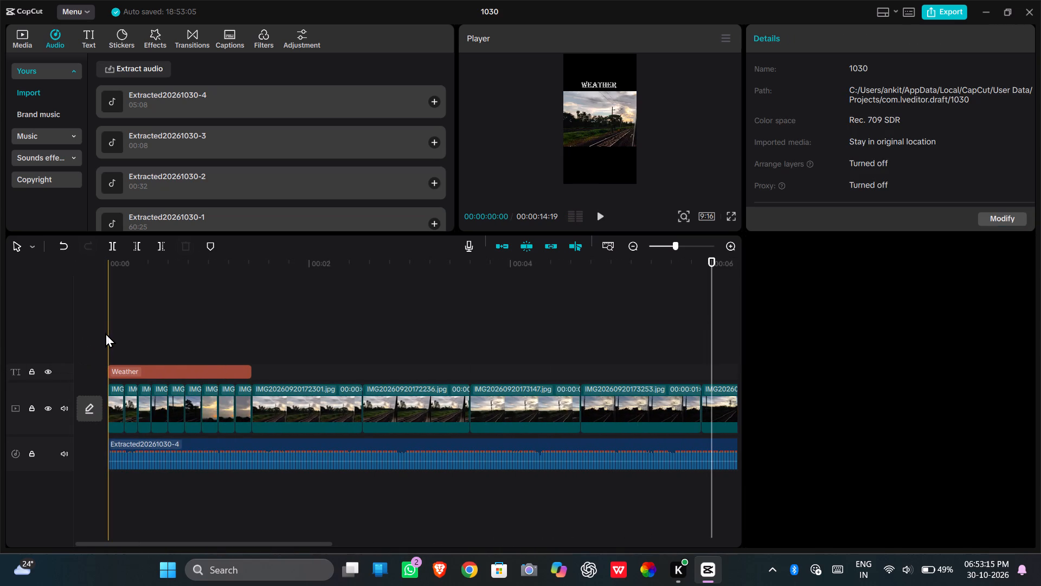
pyautogui.click(105, 333)
pyautogui.click(109, 332)
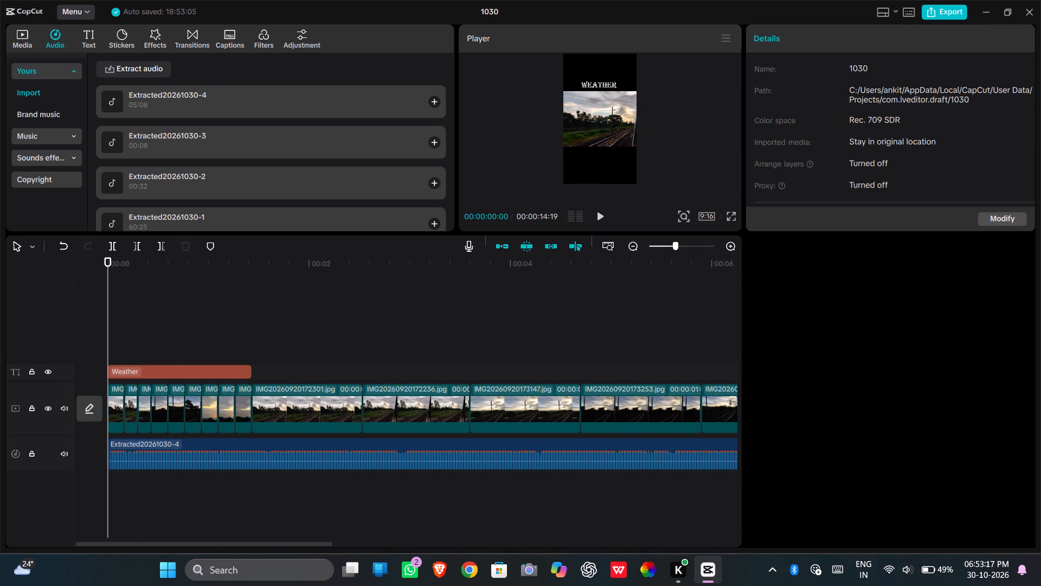
pyautogui.click(603, 213)
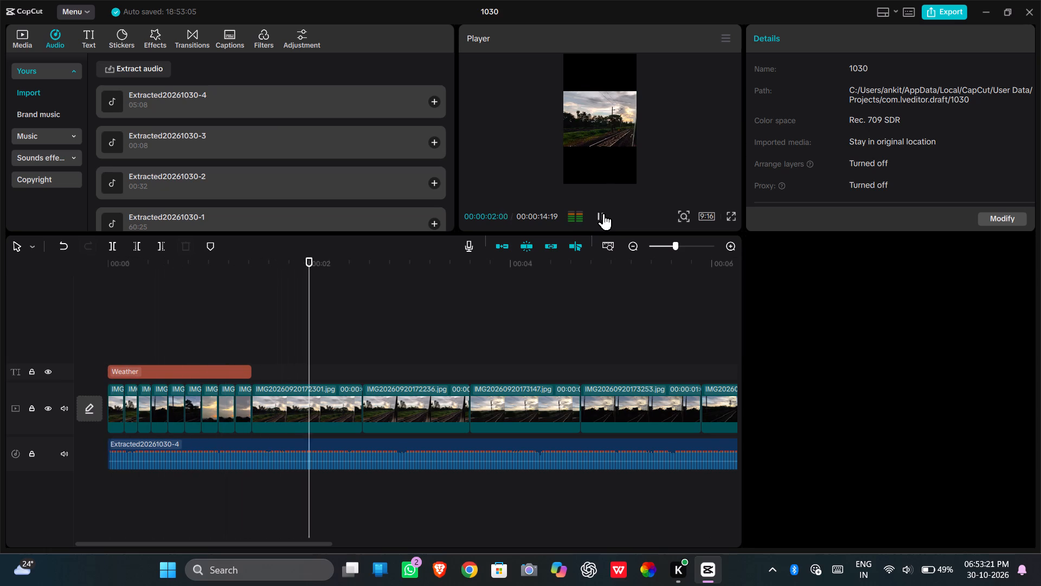
pyautogui.click(603, 213)
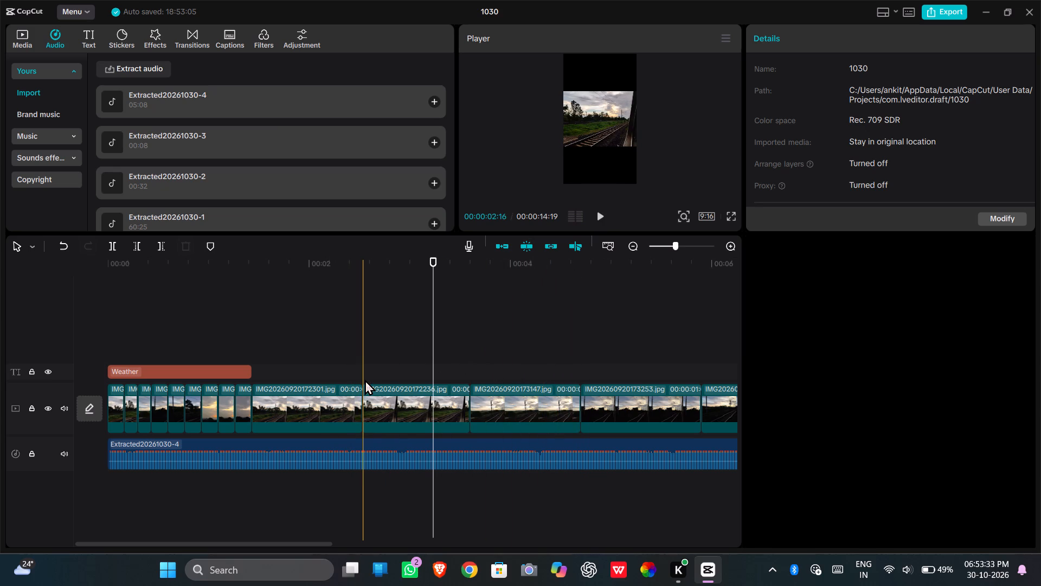
pyautogui.hotkey('ctrl', '-')
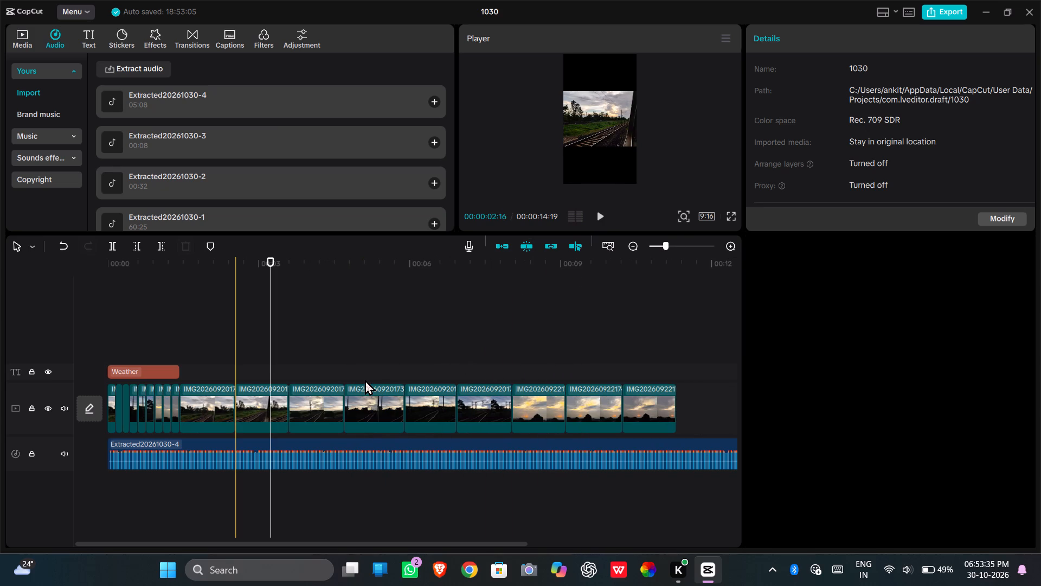
pyautogui.hotkey('ctrl', '-')
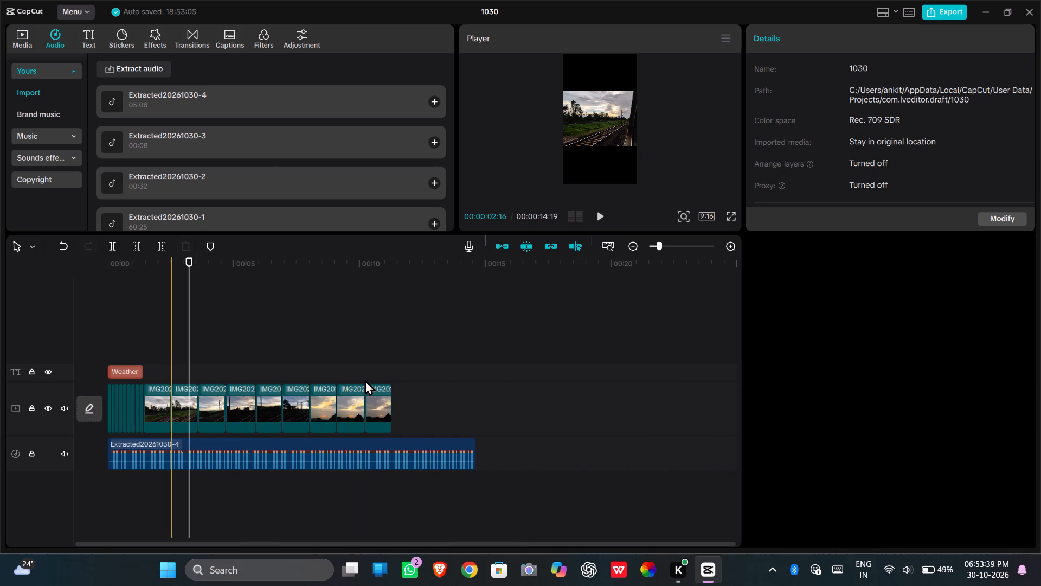
pyautogui.hotkey('ctrl', '+')
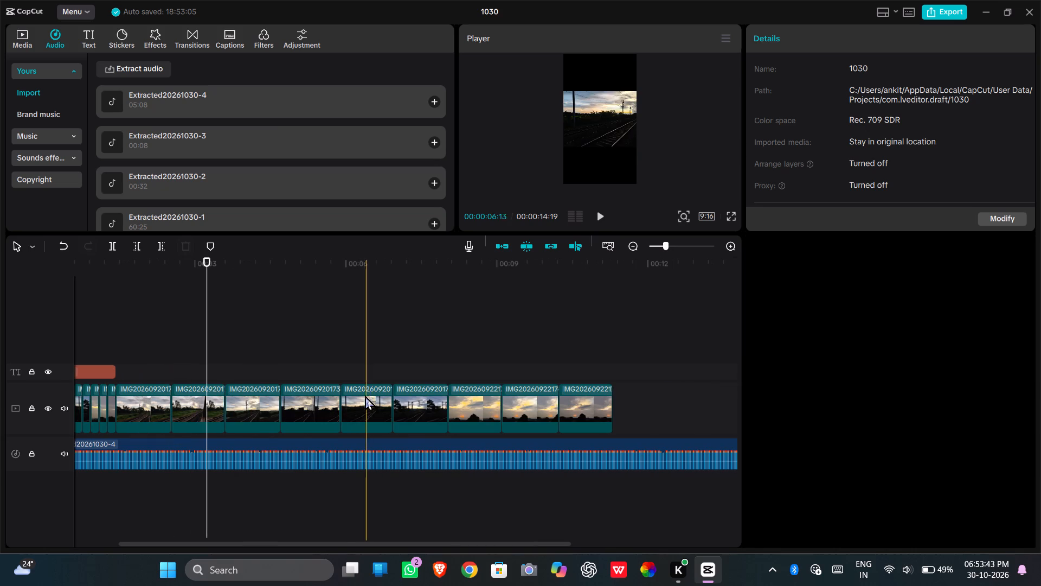
pyautogui.moveTo(208, 358); pyautogui.dragTo(49, 377)
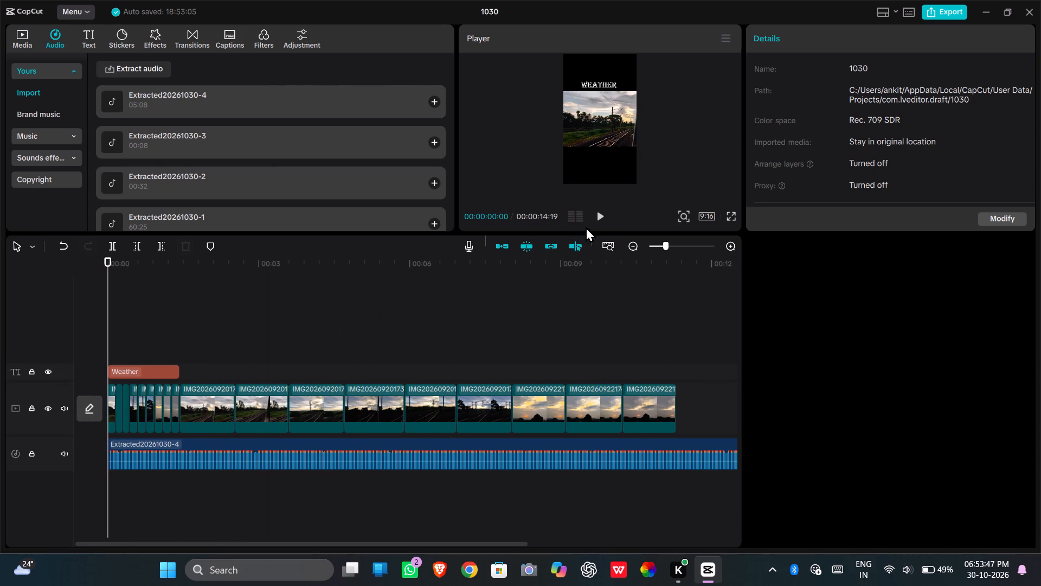
pyautogui.click(600, 216)
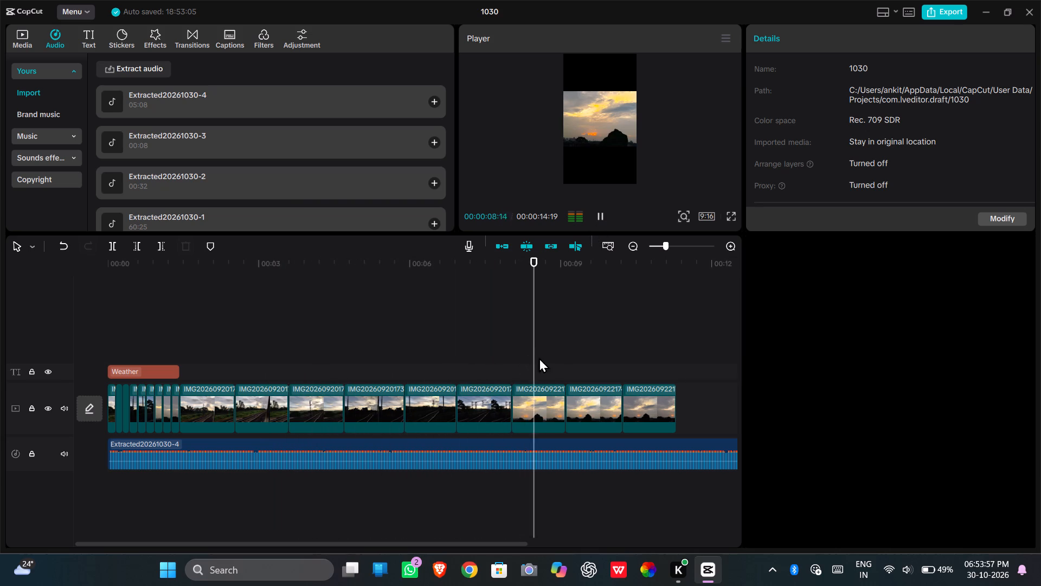
pyautogui.click(100, 323)
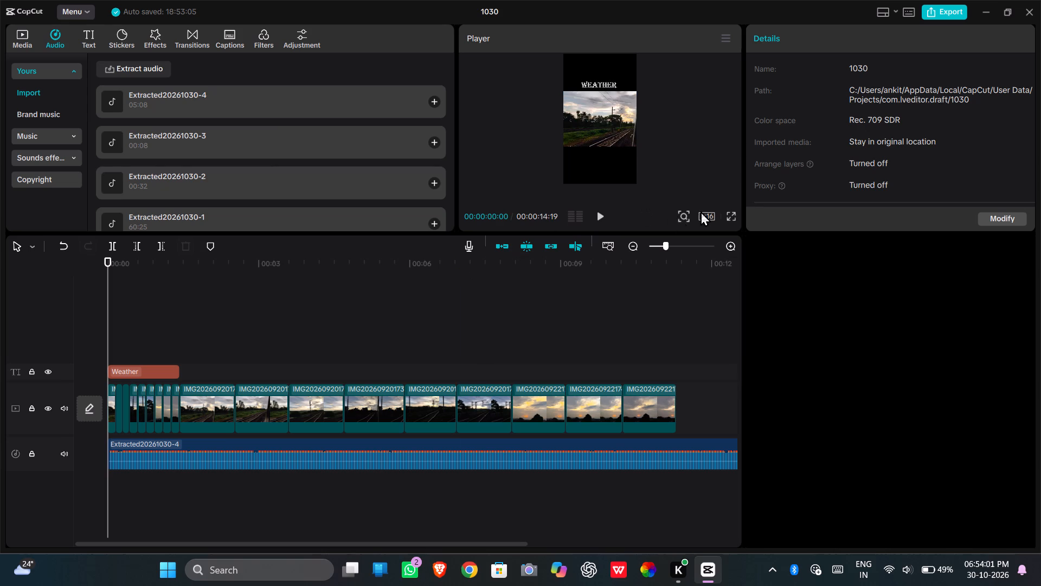
# Watch the whole video from the beginning in full-screen preview to check its pacing and its ending.
pyautogui.click(727, 212)
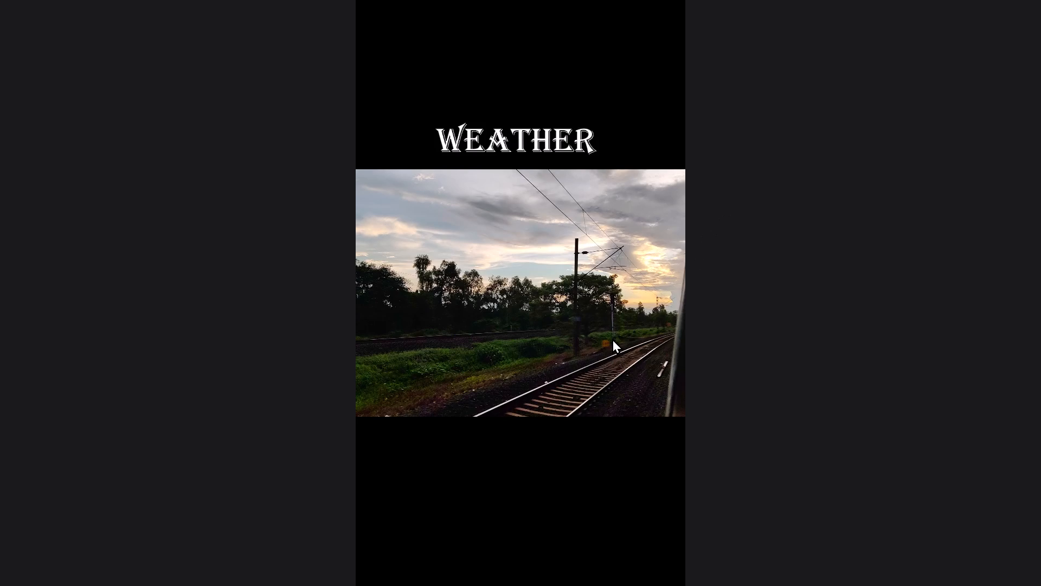
pyautogui.click(340, 531)
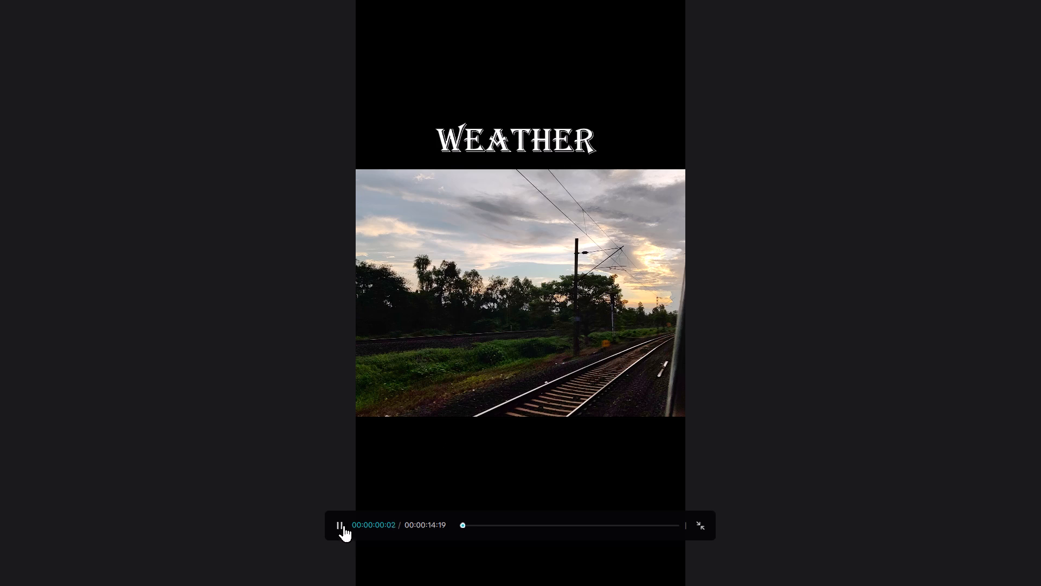
pyautogui.tripleClick(857, 301)
pyautogui.click(858, 301)
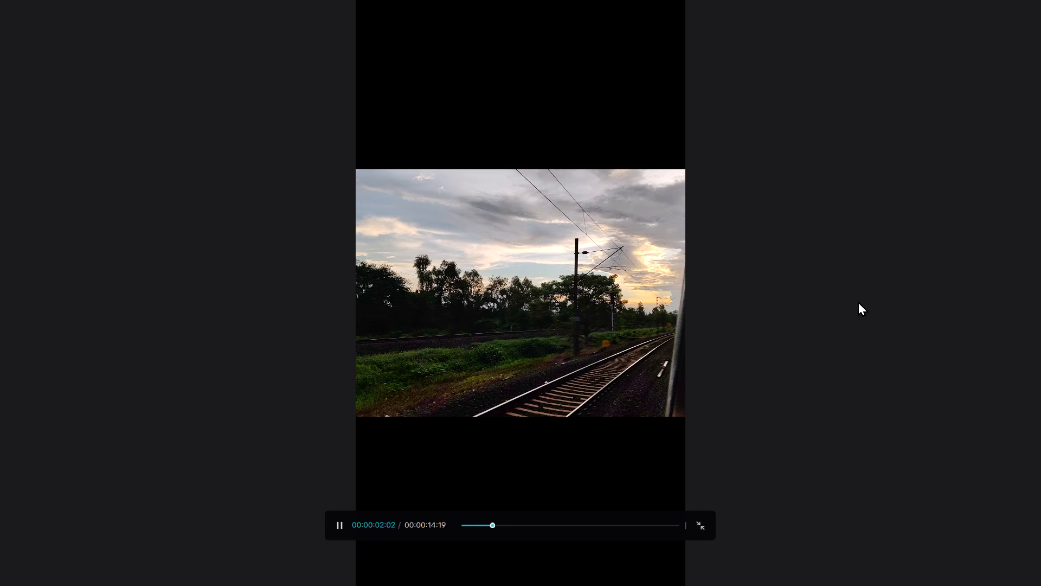
pyautogui.click(858, 301)
pyautogui.click(858, 301)
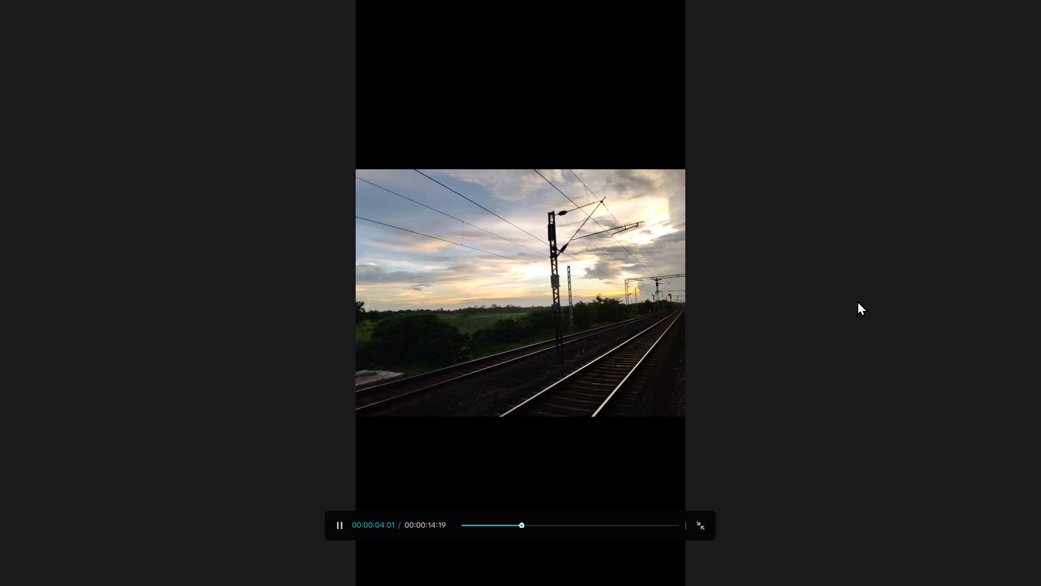
pyautogui.click(857, 301)
pyautogui.click(857, 301)
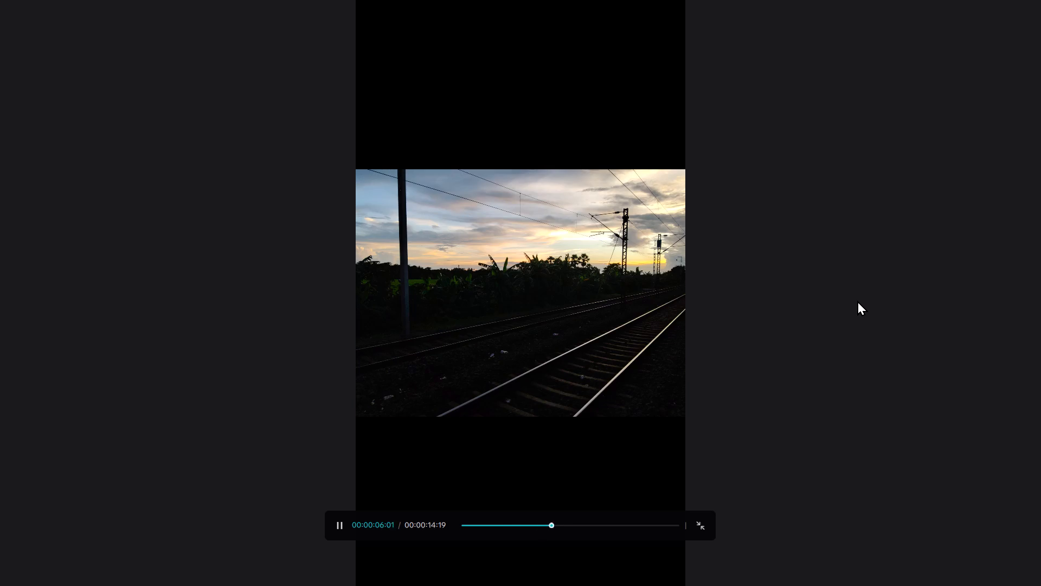
pyautogui.click(857, 301)
pyautogui.click(857, 301)
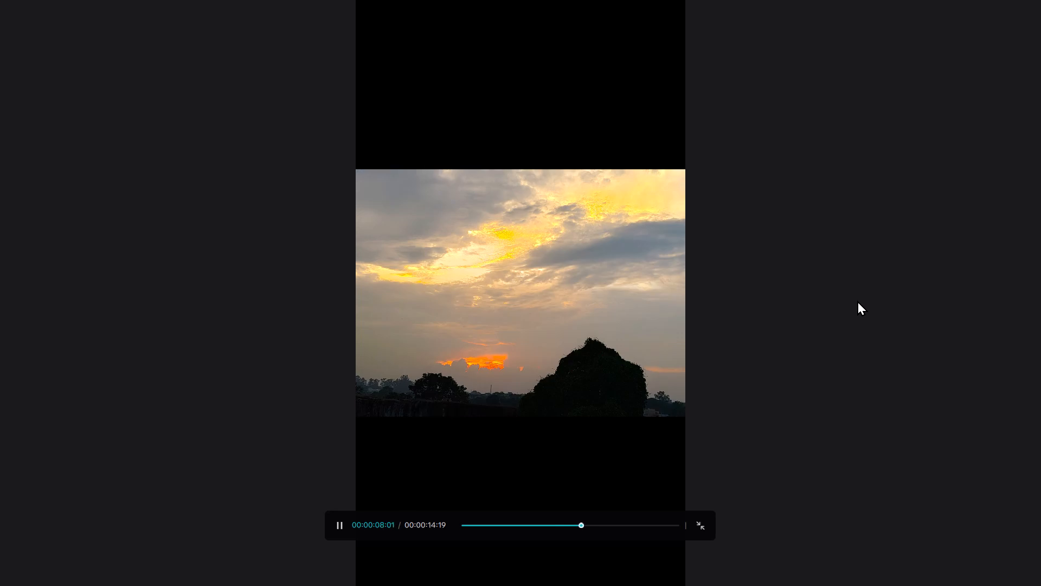
pyautogui.click(857, 301)
pyautogui.click(857, 301)
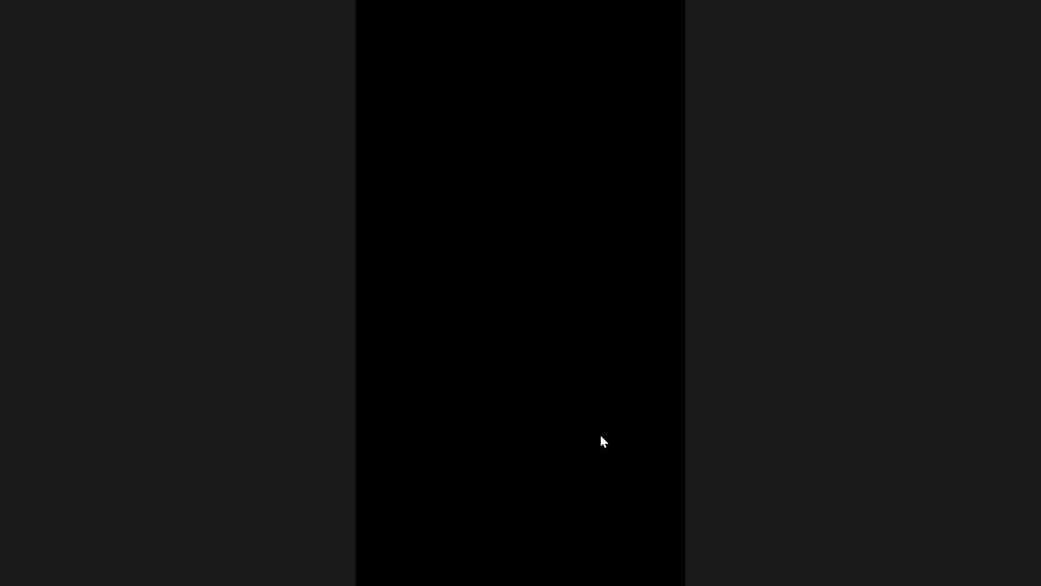
pyautogui.click(744, 374)
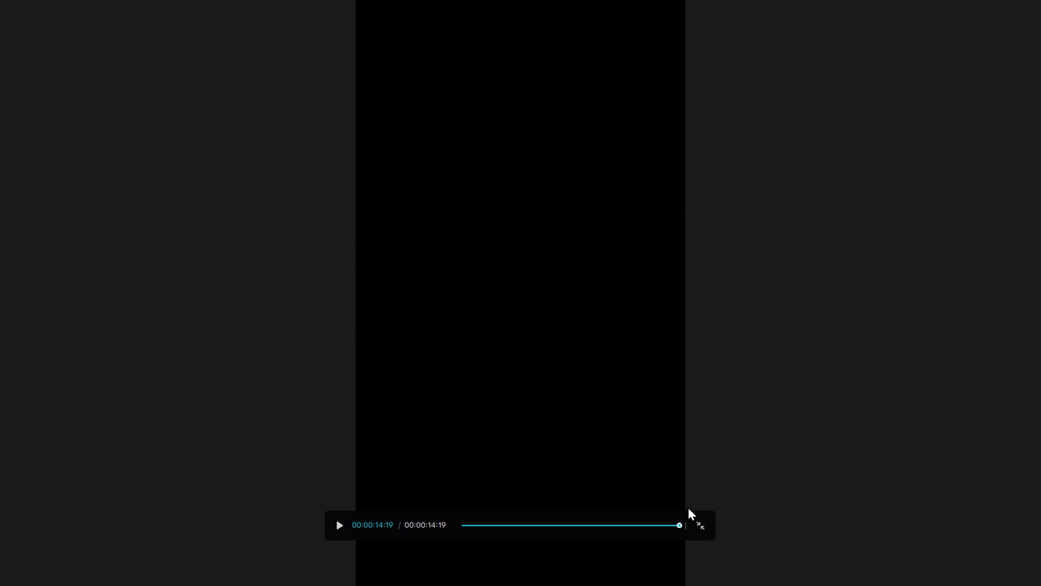
pyautogui.click(702, 518)
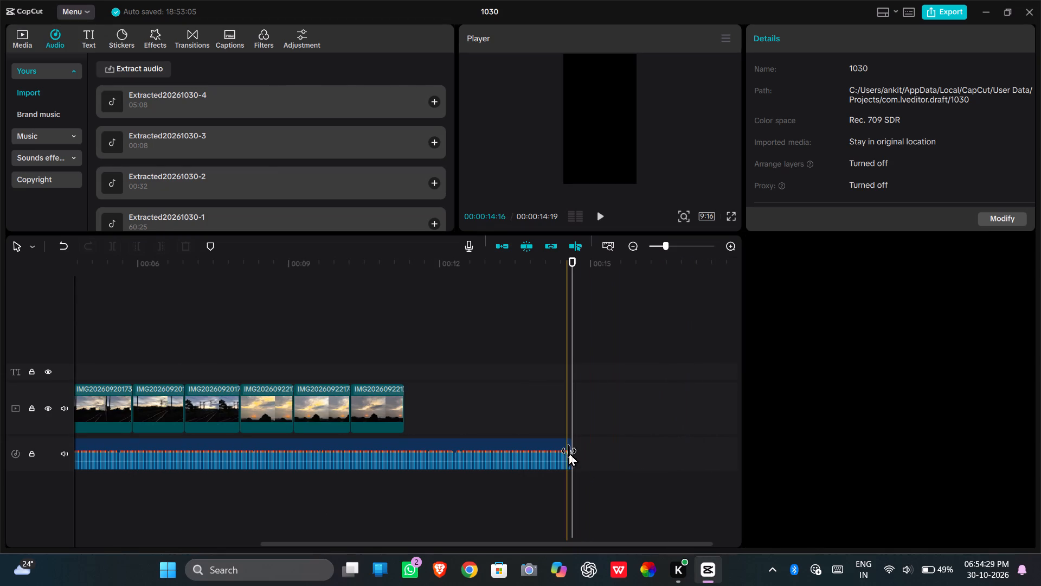
# Trim the end of the extracted audio clip to the end of the last photo, at 00:00:11:09.
pyautogui.moveTo(571, 450); pyautogui.dragTo(449, 477)
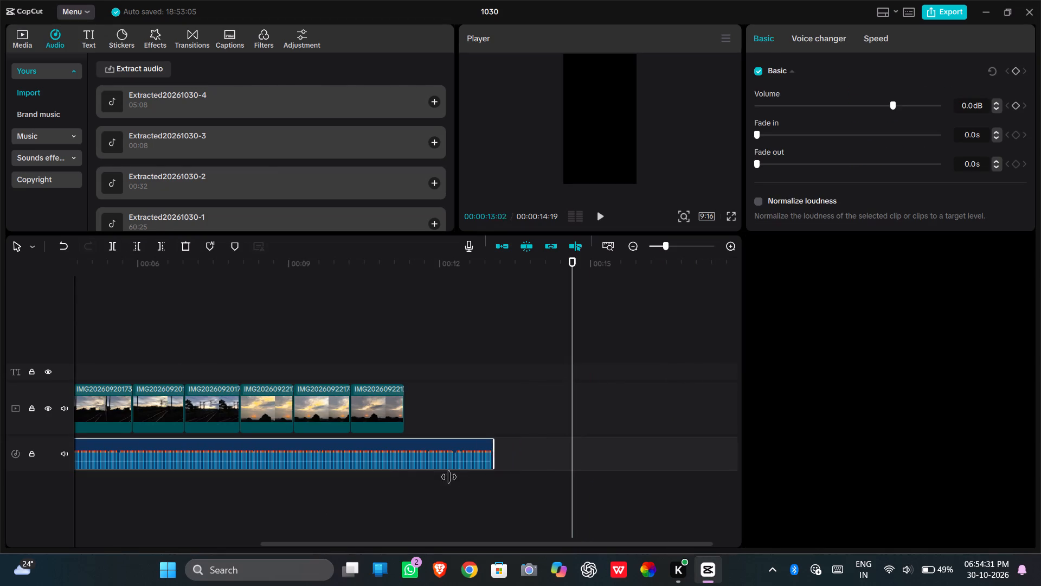
pyautogui.moveTo(449, 477); pyautogui.dragTo(403, 483)
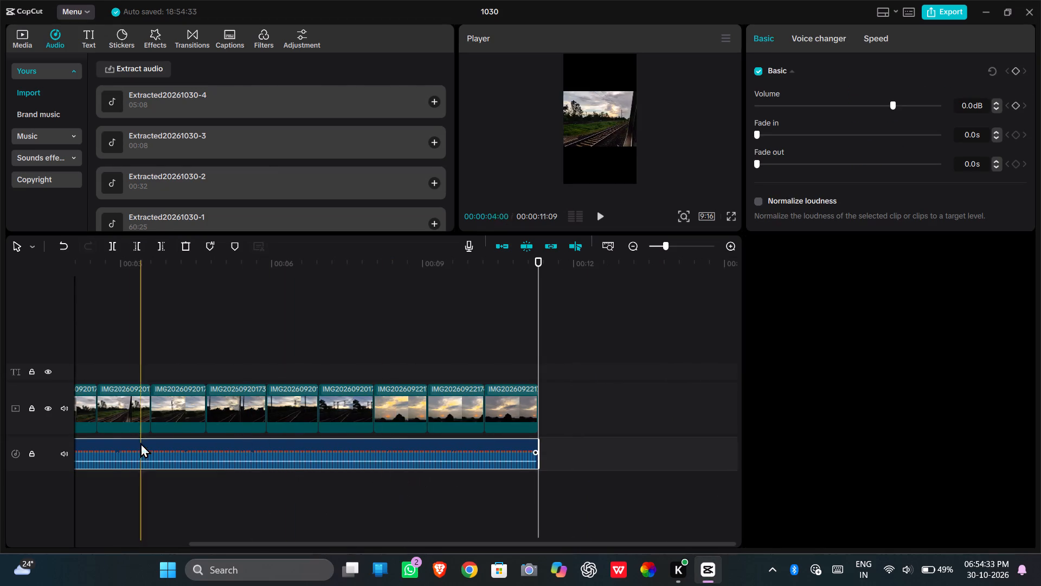
# Review the trimmed video in full-screen preview, replaying it from near the beginning, and return to the editor.
pyautogui.click(733, 219)
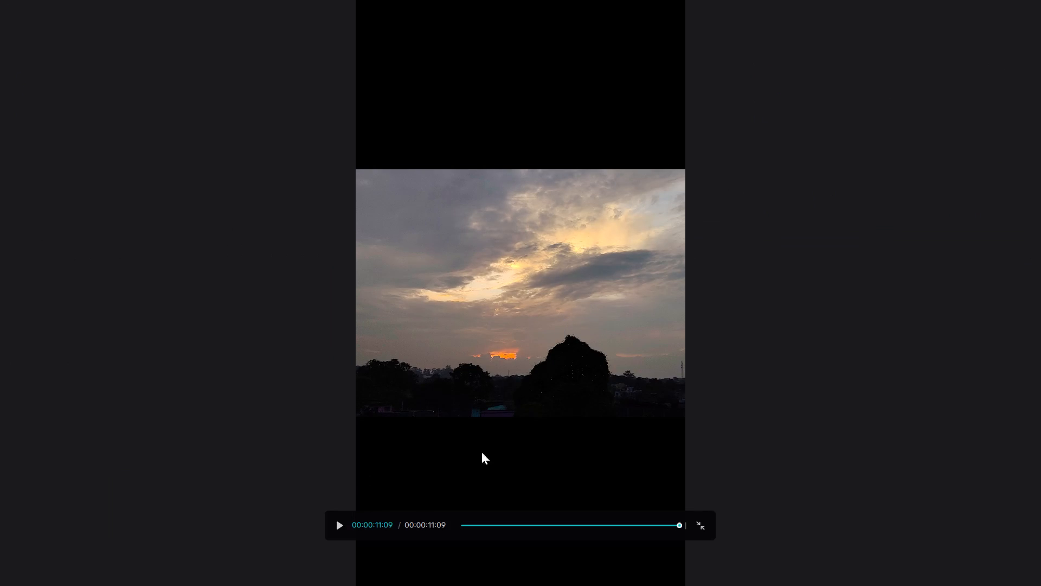
pyautogui.click(333, 524)
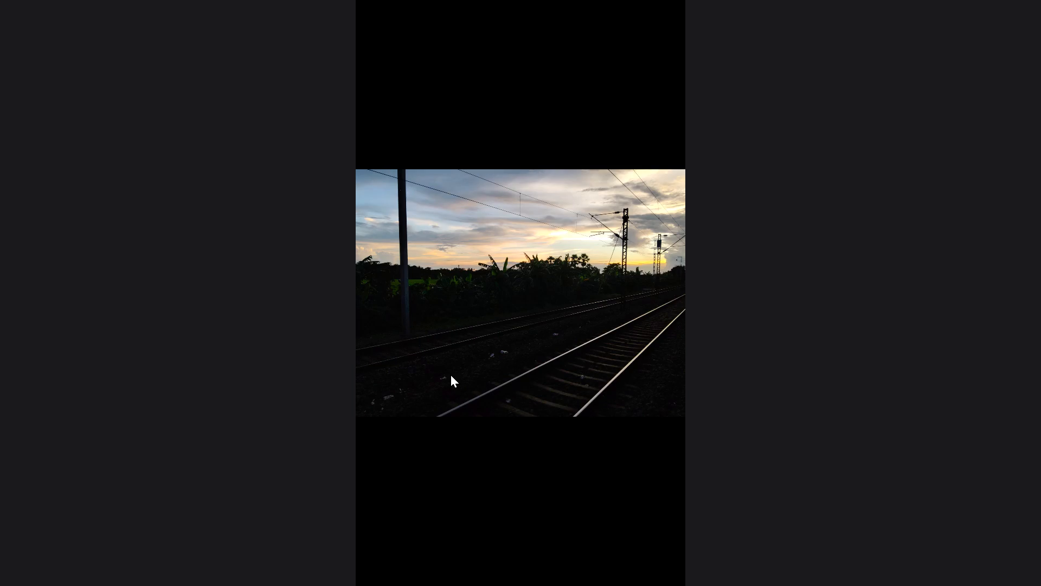
pyautogui.press('Left')
pyautogui.press('Left')
pyautogui.press('Left')
pyautogui.press('Left')
pyautogui.click(531, 514)
pyautogui.click(531, 524)
pyautogui.click(494, 526)
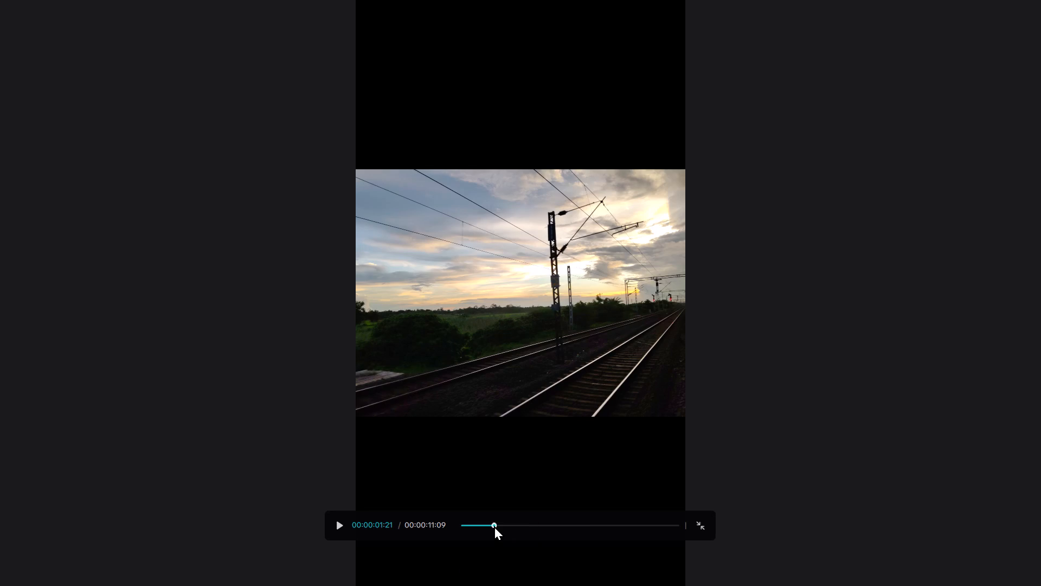
pyautogui.click(462, 525)
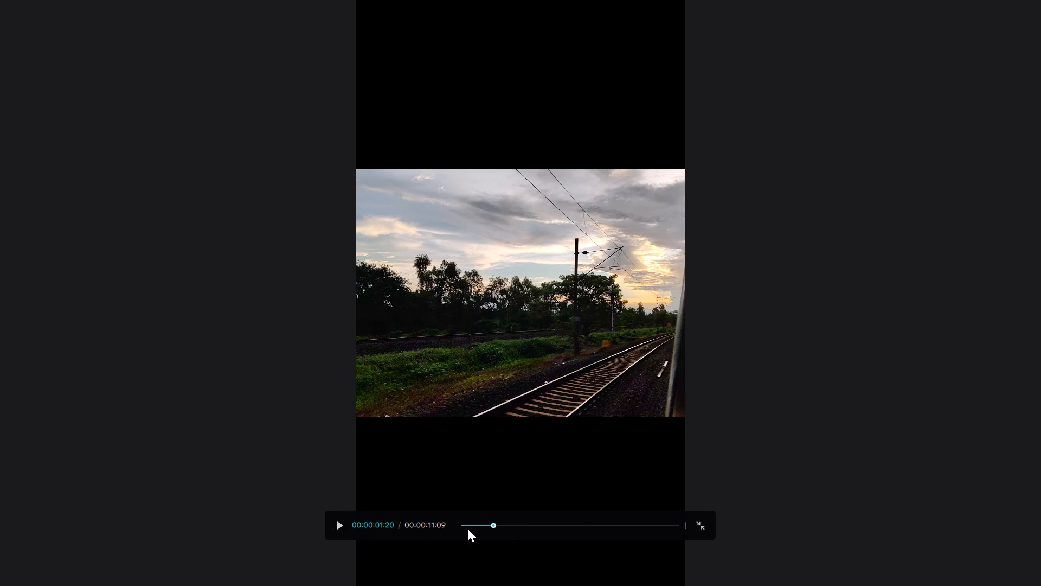
pyautogui.click(461, 521)
pyautogui.doubleClick(464, 523)
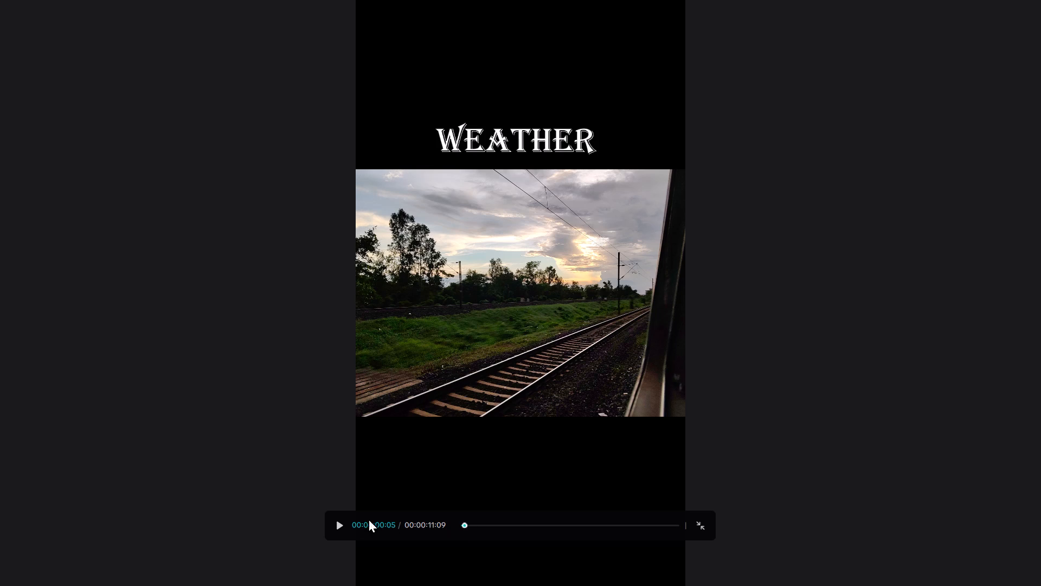
pyautogui.click(338, 527)
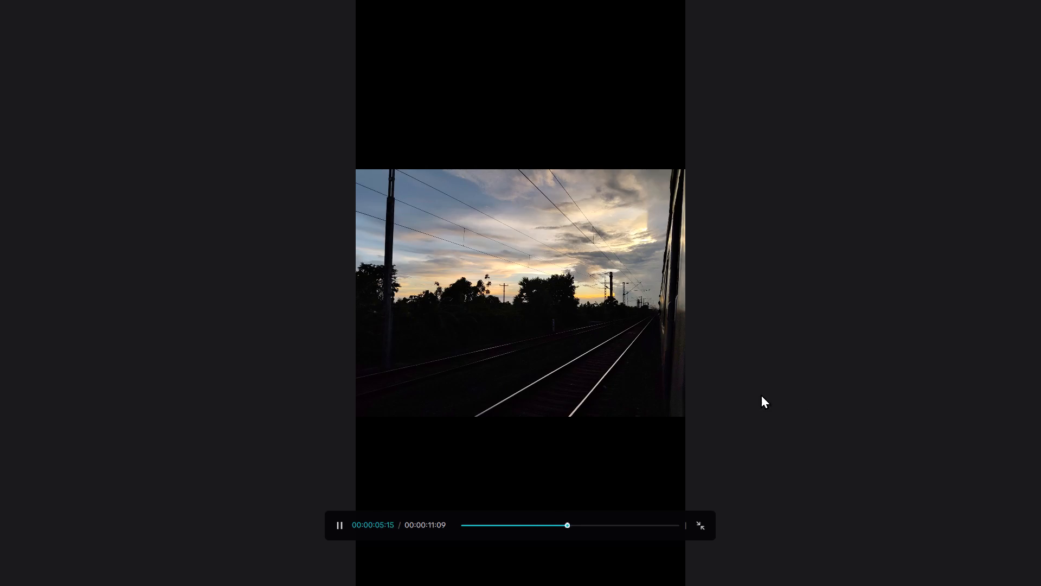
pyautogui.click(701, 519)
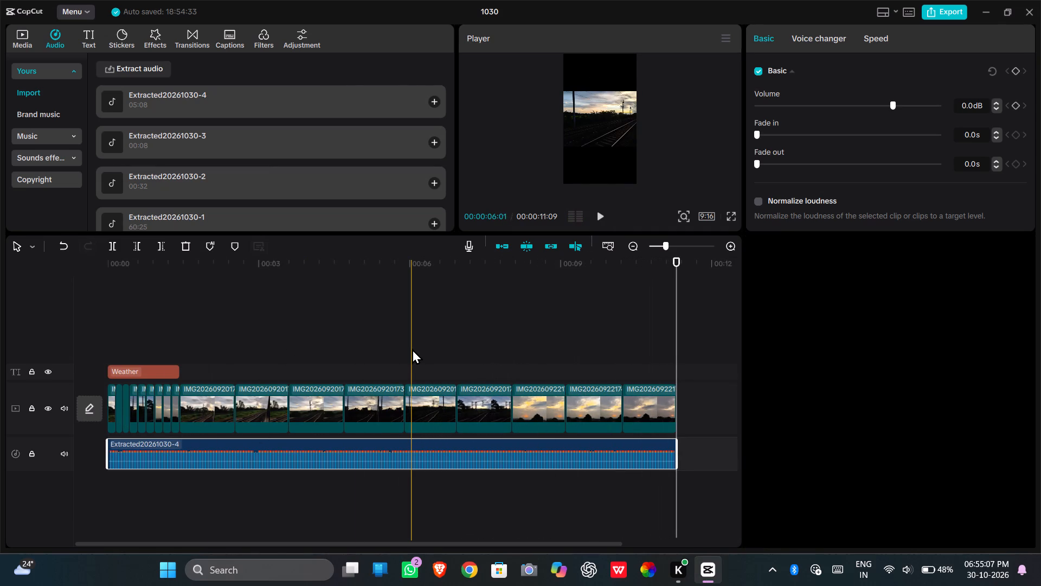
# Lengthen each of the first four quick-cut photos at the start of the video by one frame.
pyautogui.hotkey('ctrl', '+')
pyautogui.hotkey('ctrl', '+')
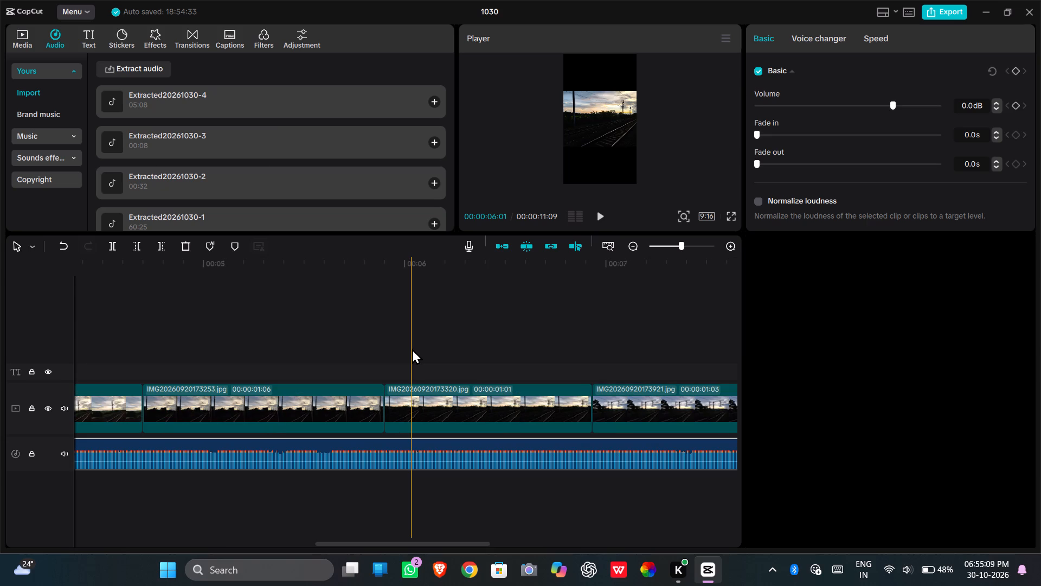
pyautogui.moveTo(367, 345); pyautogui.dragTo(0, 361)
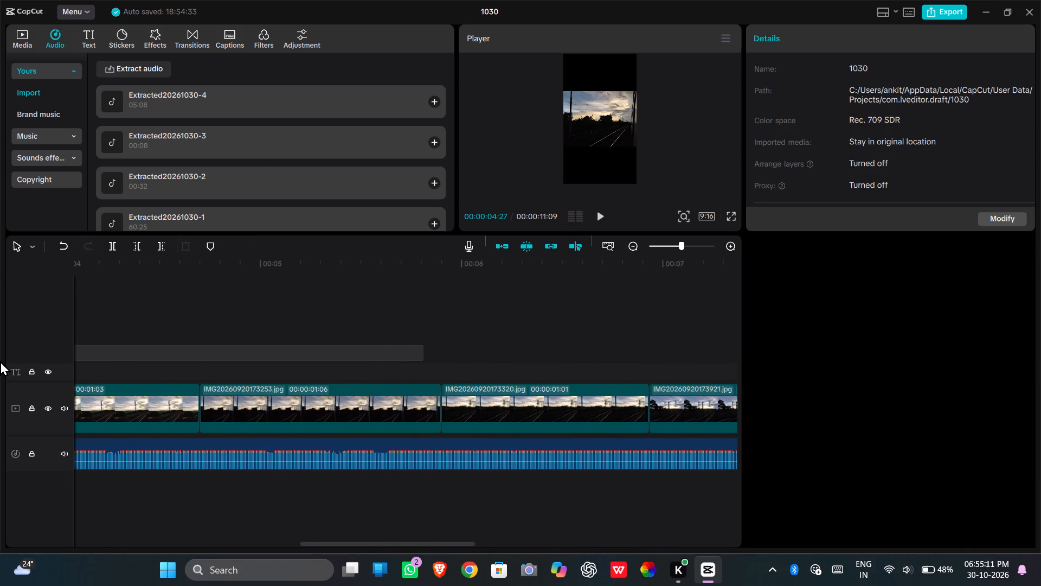
pyautogui.moveTo(0, 361); pyautogui.dragTo(0, 294)
pyautogui.click(152, 411)
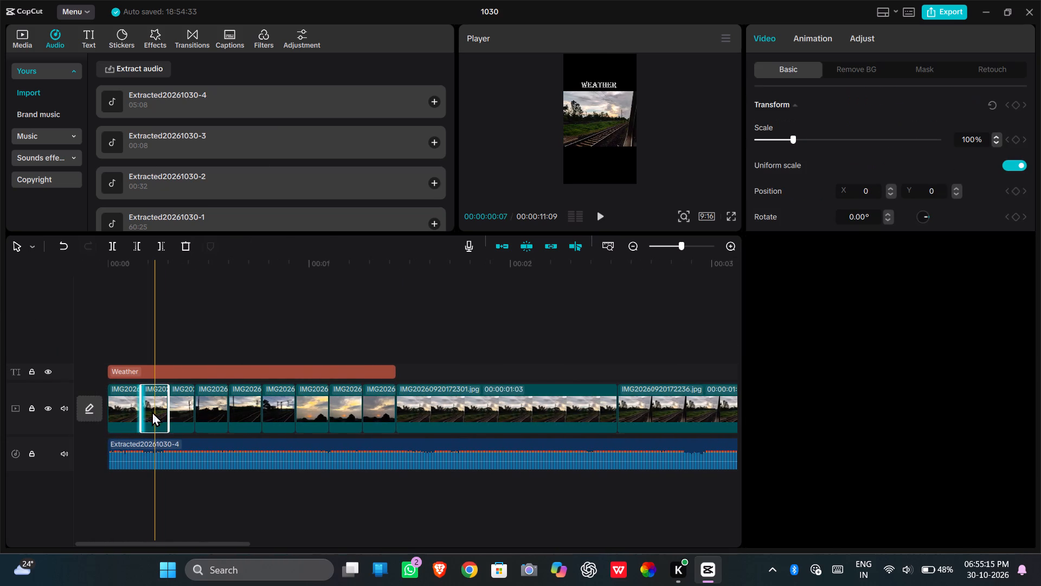
pyautogui.click(168, 412)
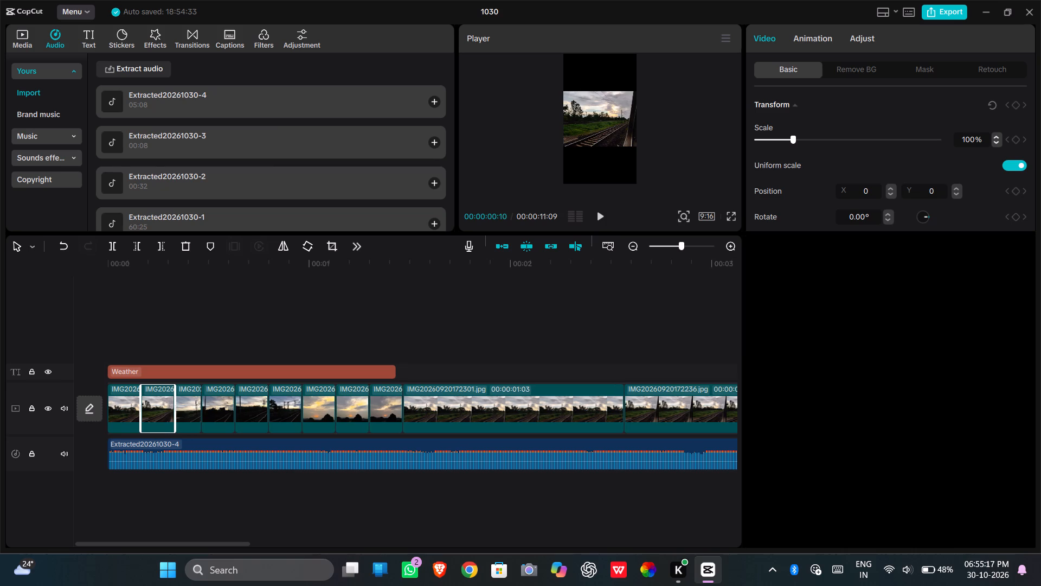
pyautogui.click(187, 412)
pyautogui.moveTo(199, 407); pyautogui.dragTo(200, 407)
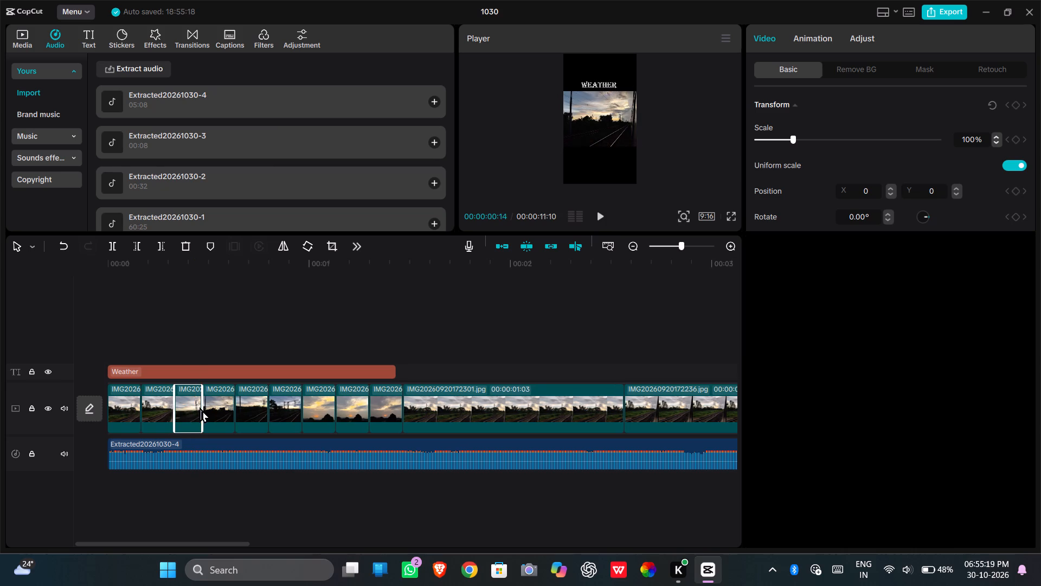
pyautogui.moveTo(200, 407); pyautogui.dragTo(205, 407)
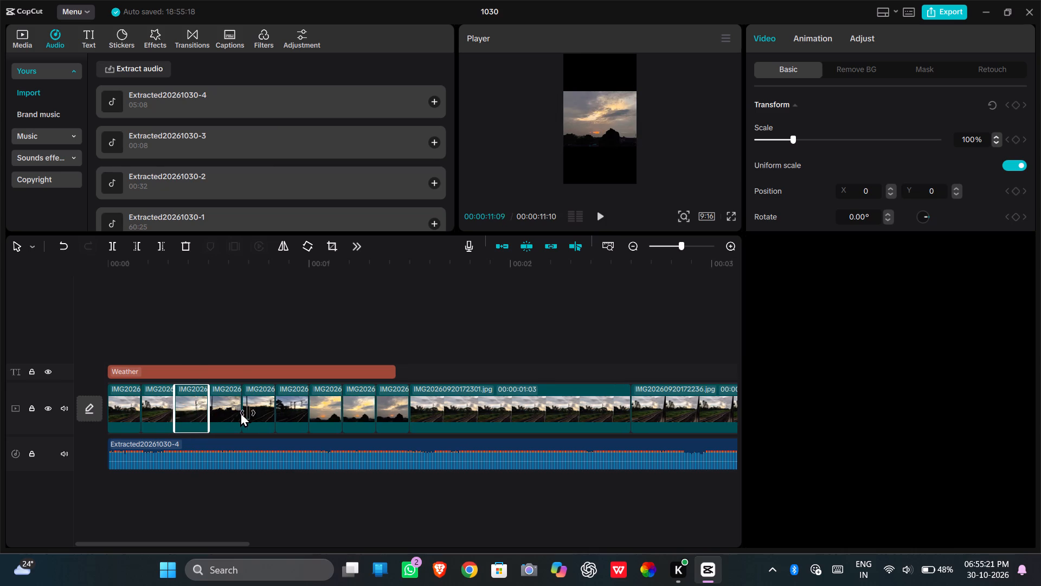
pyautogui.click(237, 417)
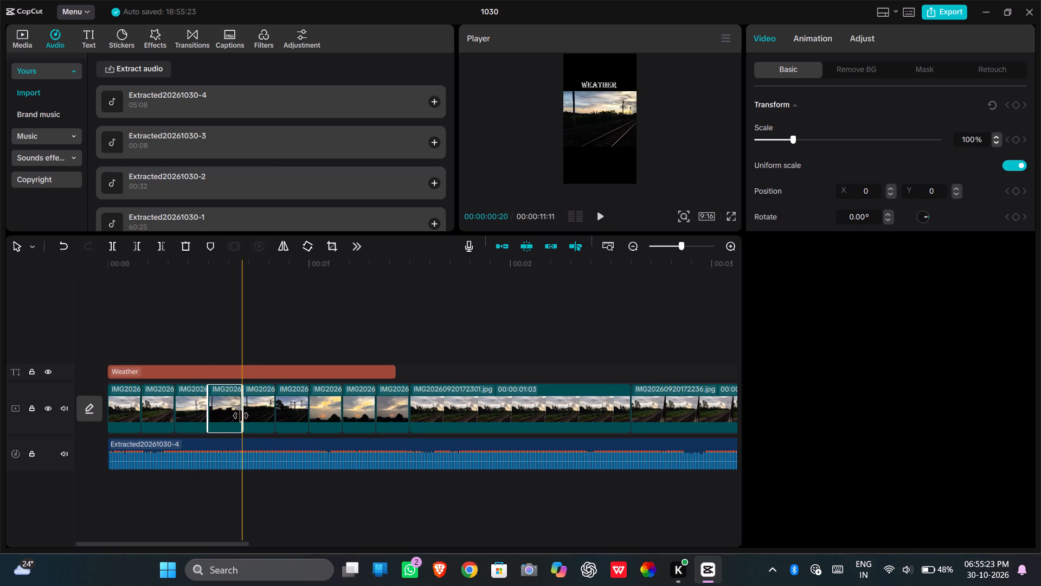
pyautogui.moveTo(241, 416); pyautogui.dragTo(246, 416)
pyautogui.click(134, 414)
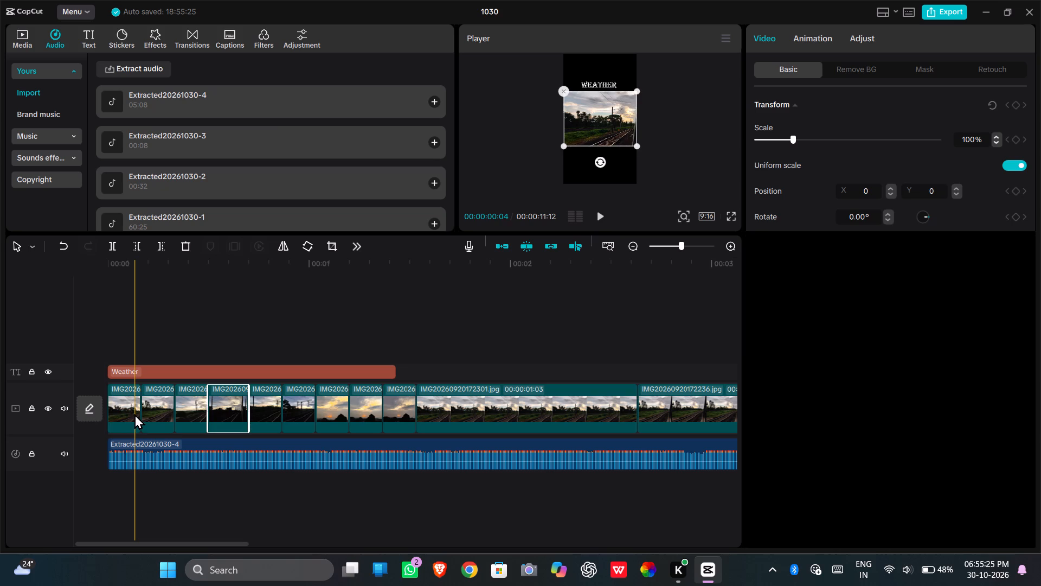
pyautogui.moveTo(138, 410); pyautogui.dragTo(144, 410)
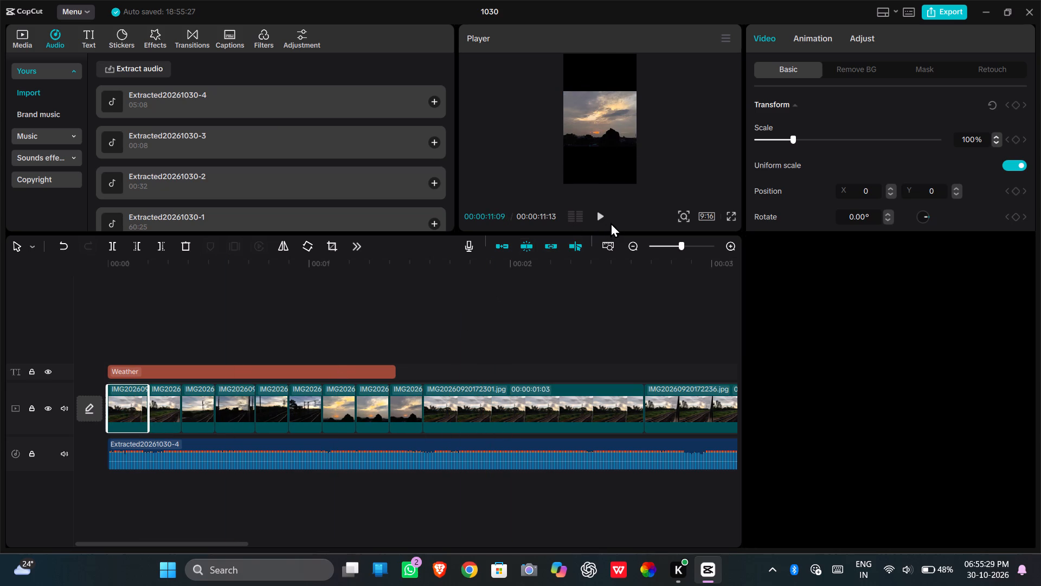
# Play the edit from near the beginning and replay the opening section to check the photo cuts against the audio.
pyautogui.click(149, 298)
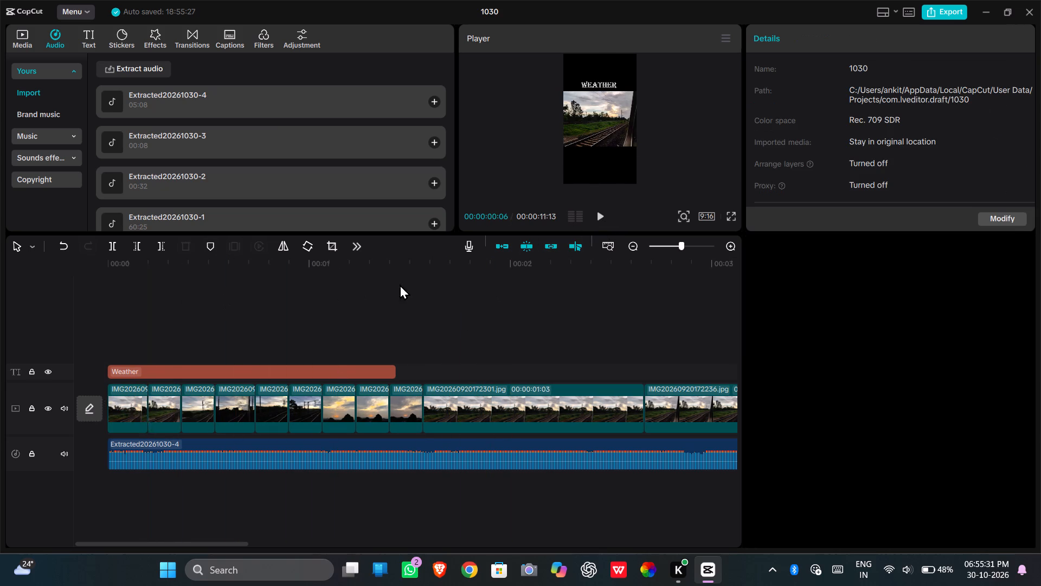
pyautogui.click(600, 219)
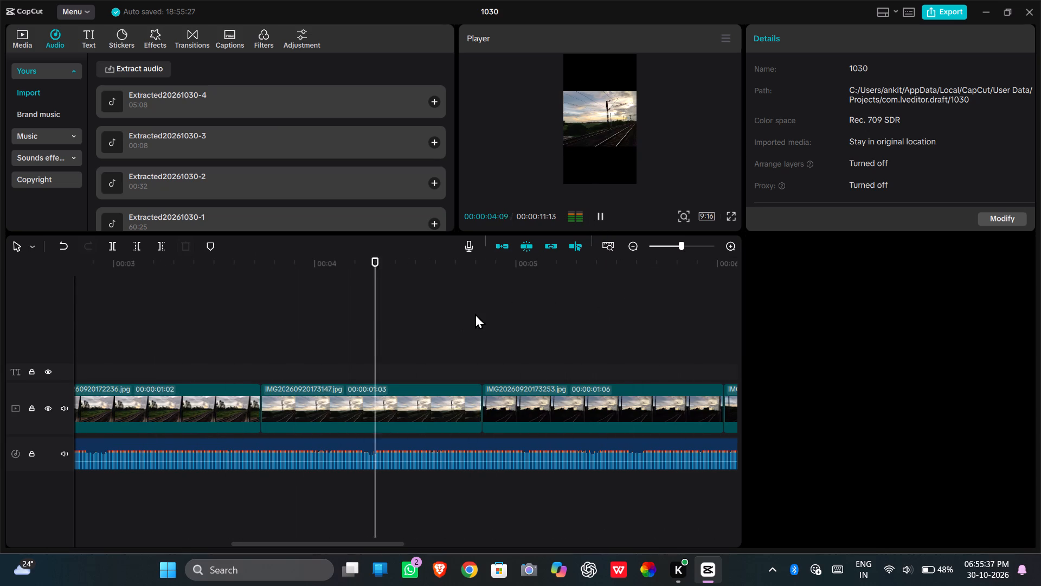
pyautogui.moveTo(294, 326); pyautogui.dragTo(164, 336)
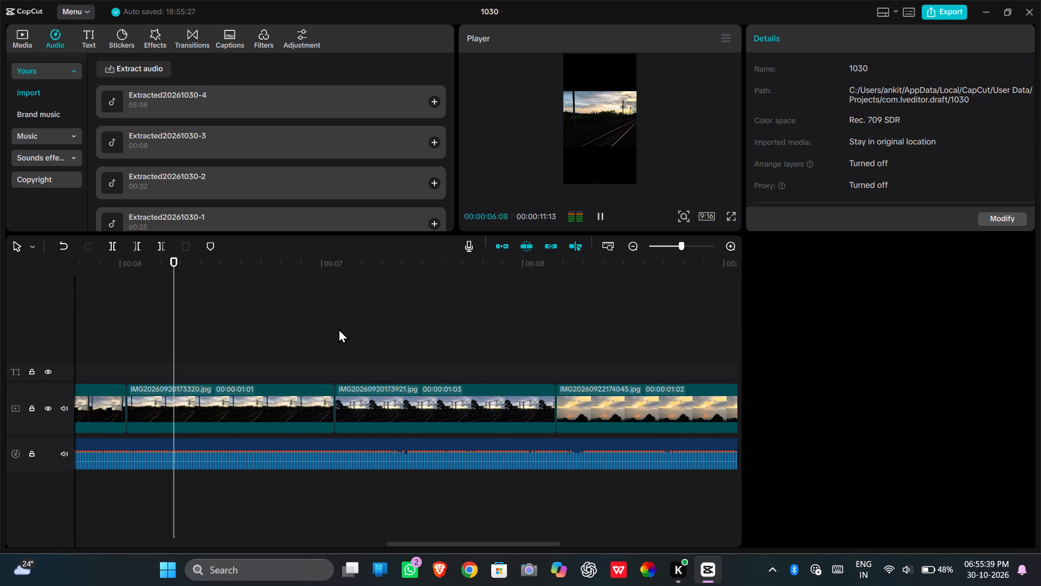
pyautogui.click(174, 321)
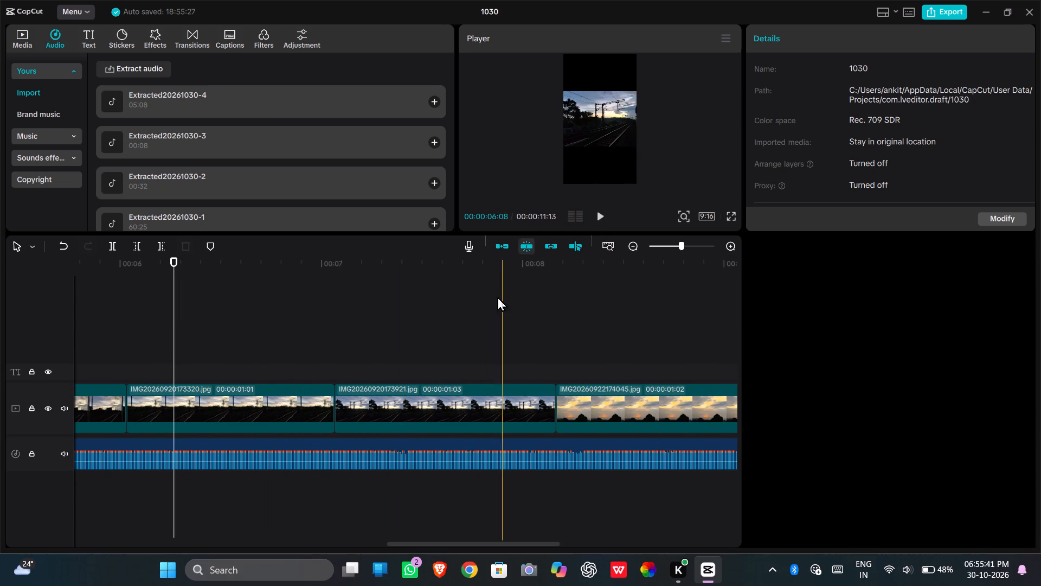
pyautogui.moveTo(467, 320); pyautogui.dragTo(0, 323)
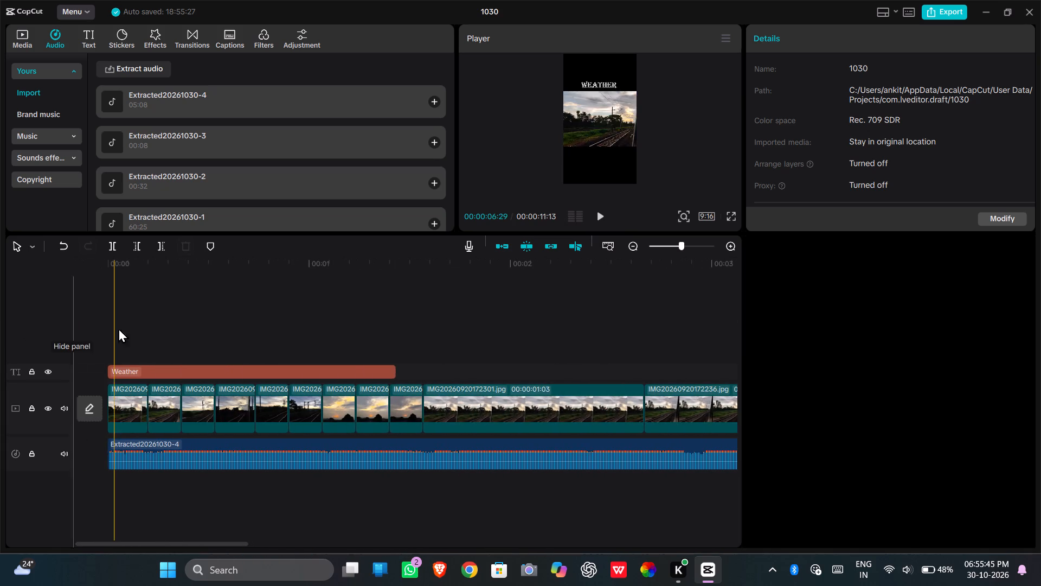
pyautogui.click(380, 304)
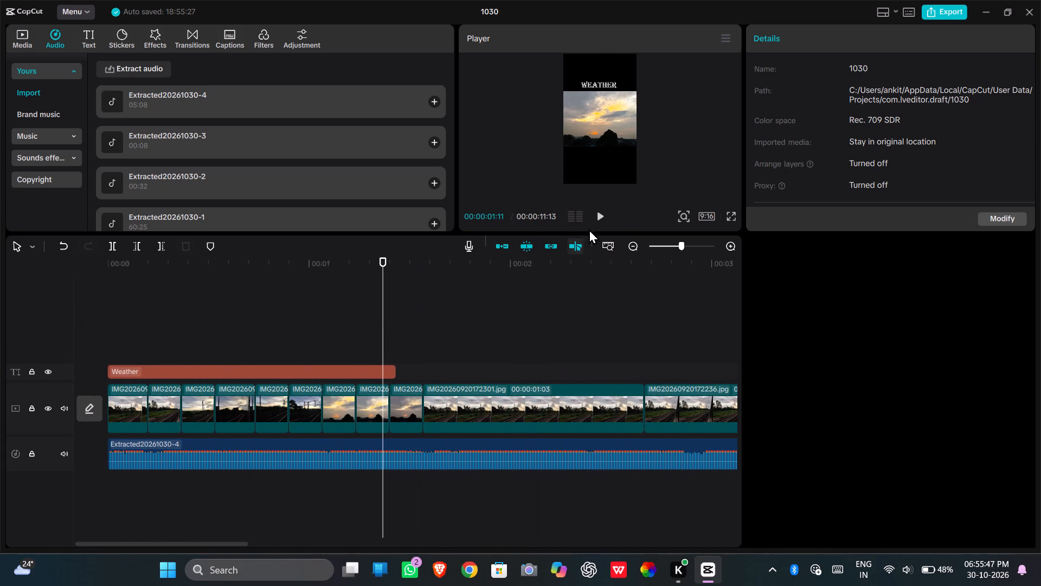
pyautogui.click(602, 217)
pyautogui.click(602, 217)
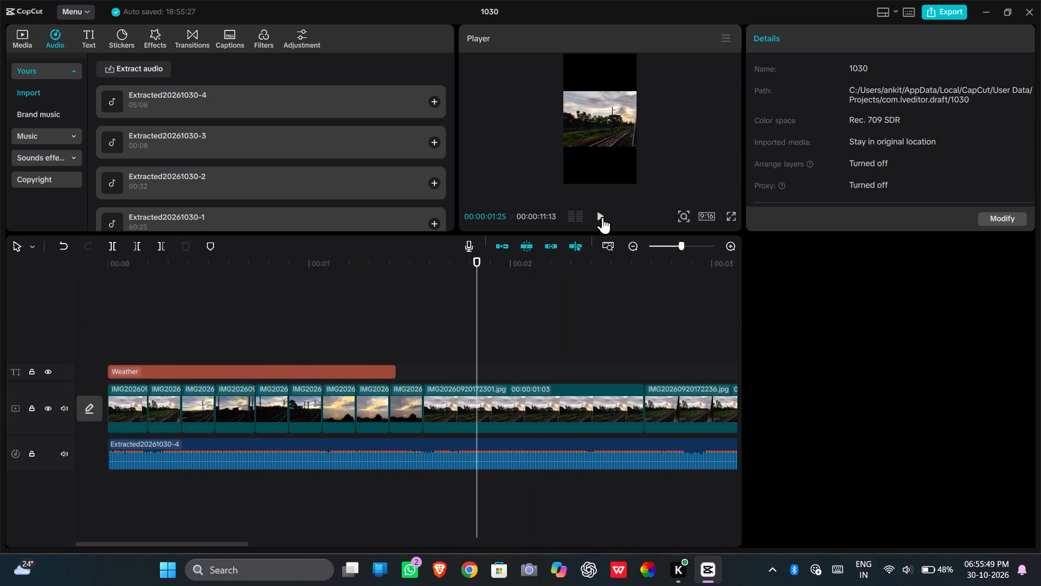
pyautogui.doubleClick(602, 217)
pyautogui.doubleClick(602, 217)
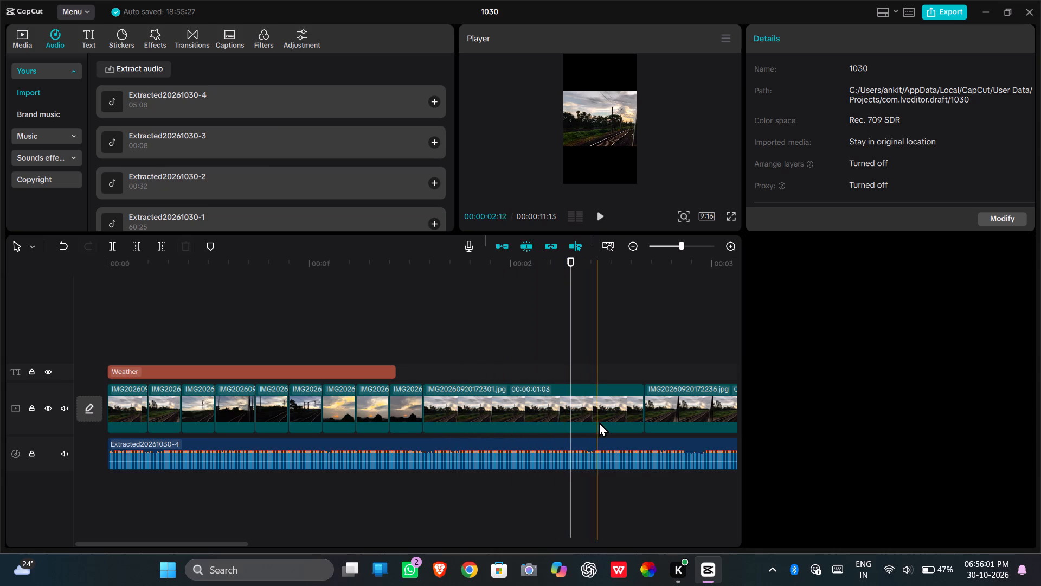
# Lengthen each of the second through sixth quick-cut photos by one more frame.
pyautogui.click(180, 408)
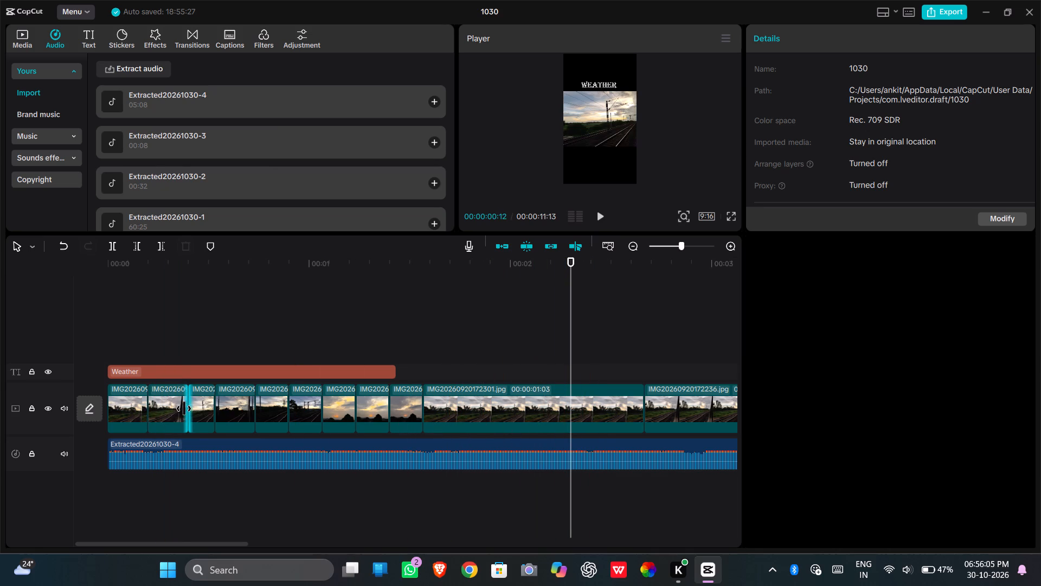
pyautogui.click(173, 411)
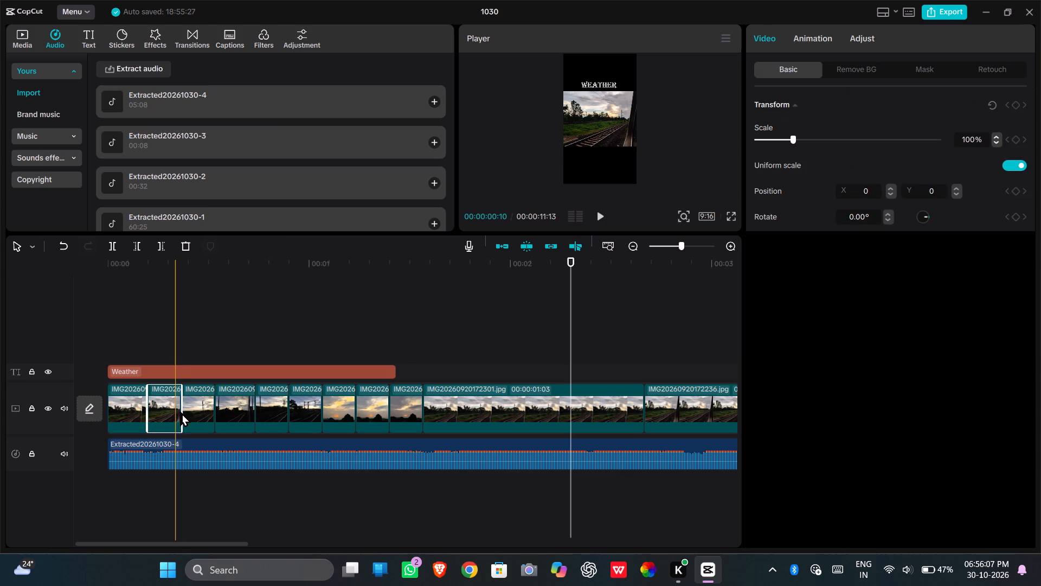
pyautogui.moveTo(182, 410); pyautogui.dragTo(187, 410)
pyautogui.click(198, 411)
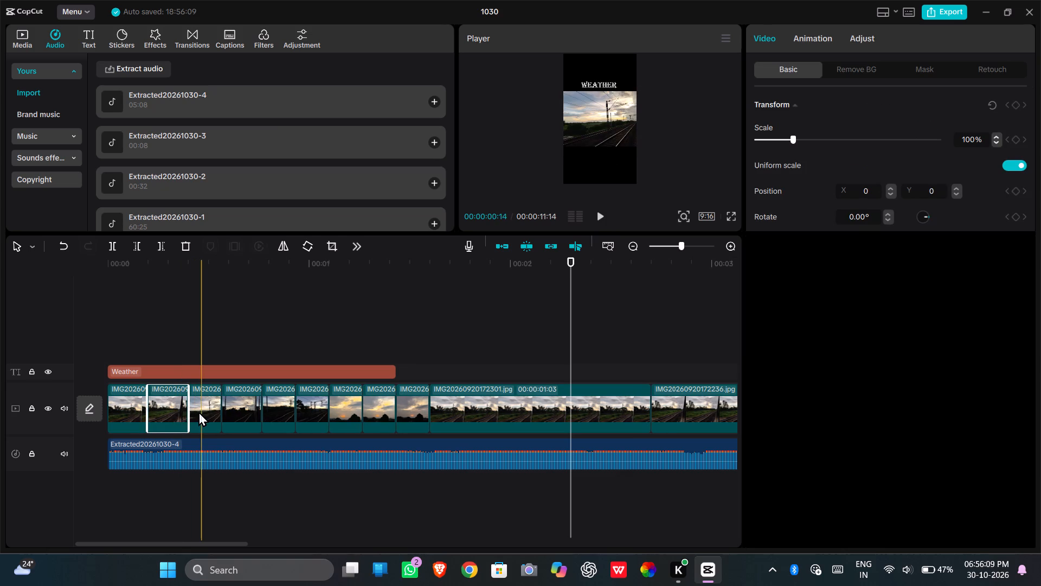
pyautogui.click(222, 406)
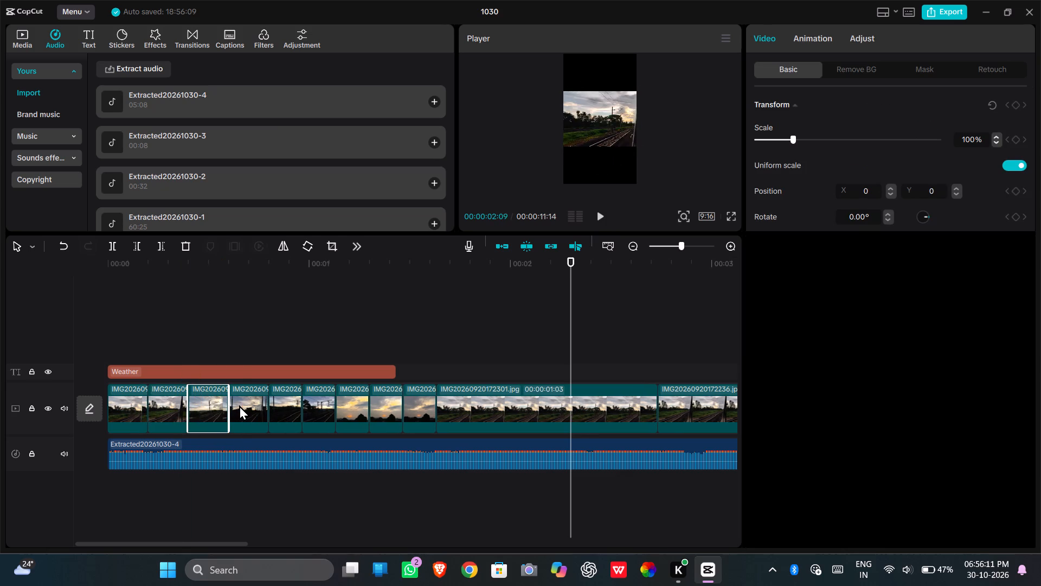
pyautogui.click(239, 405)
pyautogui.moveTo(267, 405); pyautogui.dragTo(273, 405)
pyautogui.click(290, 407)
pyautogui.click(306, 408)
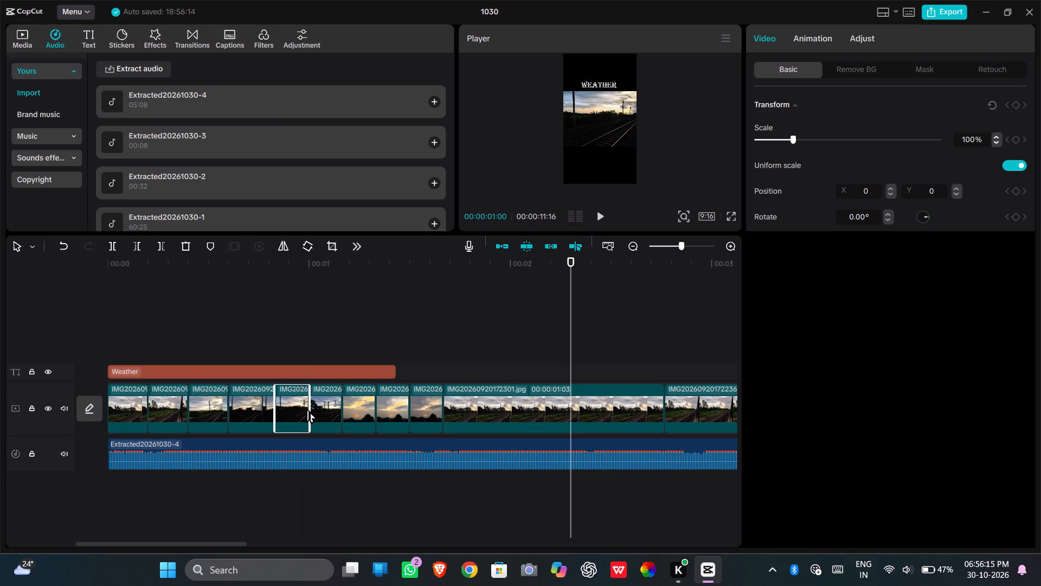
pyautogui.click(324, 409)
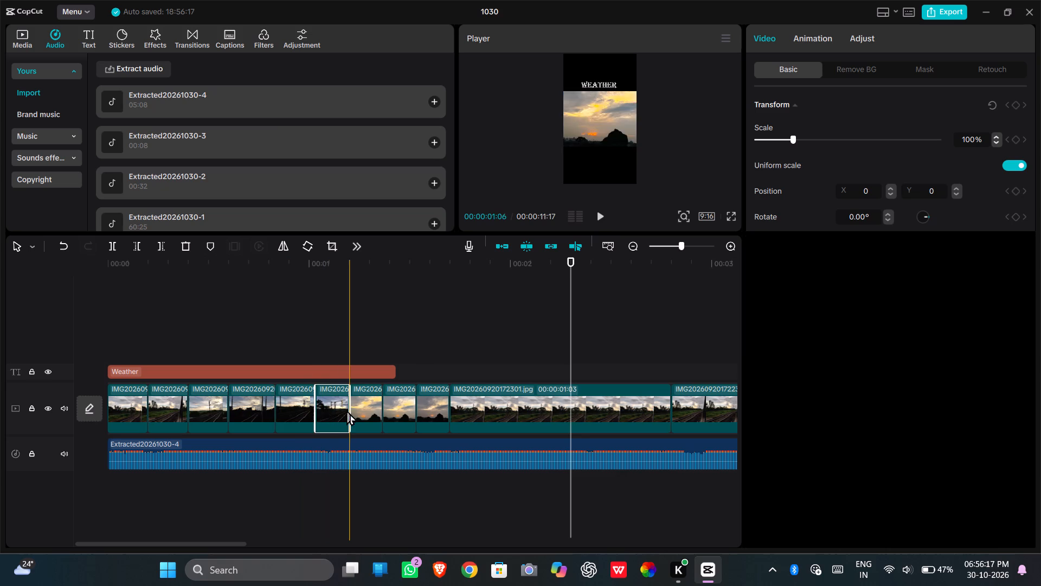
pyautogui.click(348, 410)
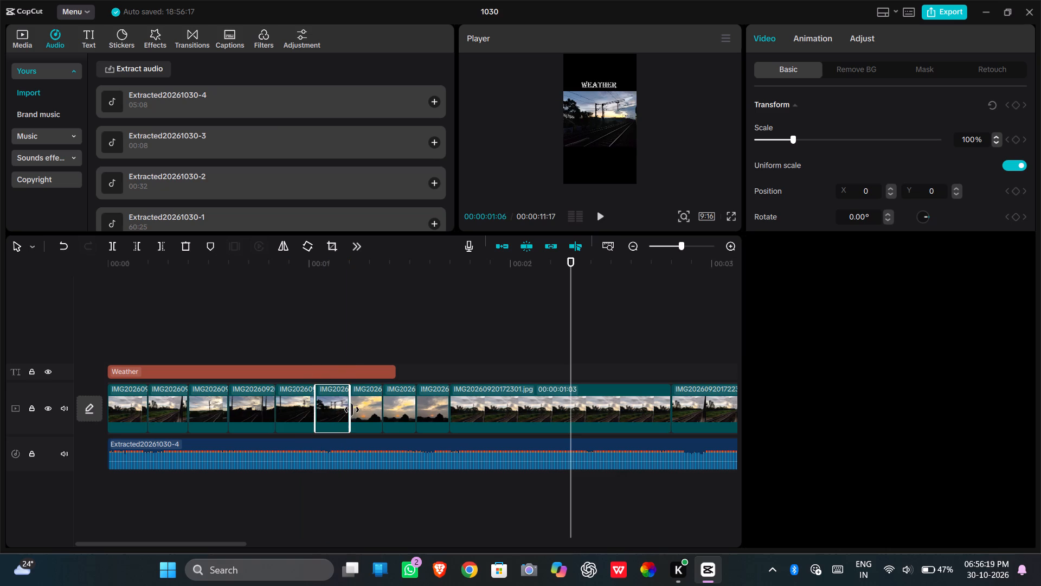
# Extend the seventh quick-cut photo by one frame and the eighth and ninth by two frames each.
pyautogui.click(370, 409)
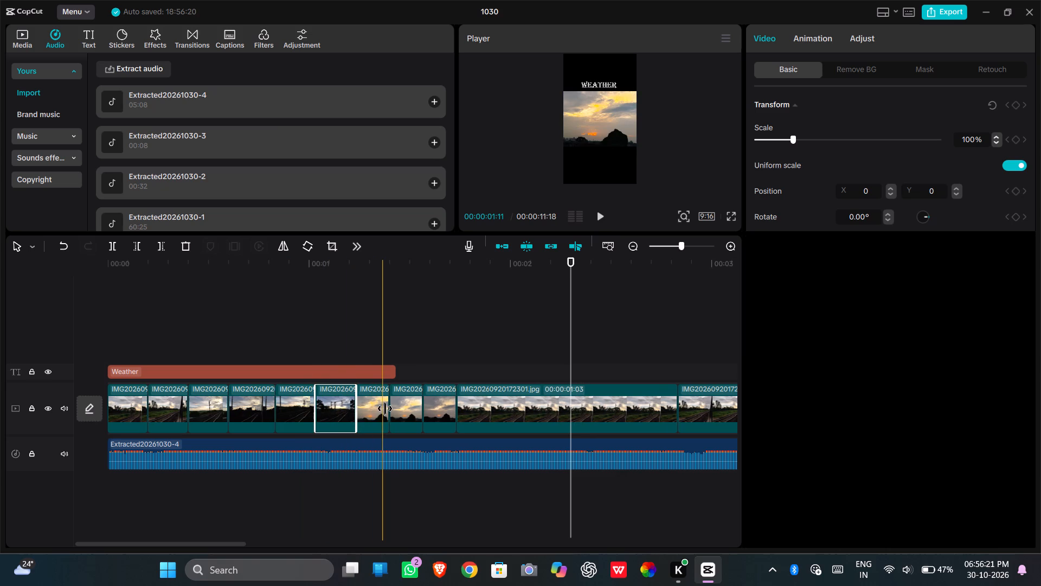
pyautogui.click(388, 409)
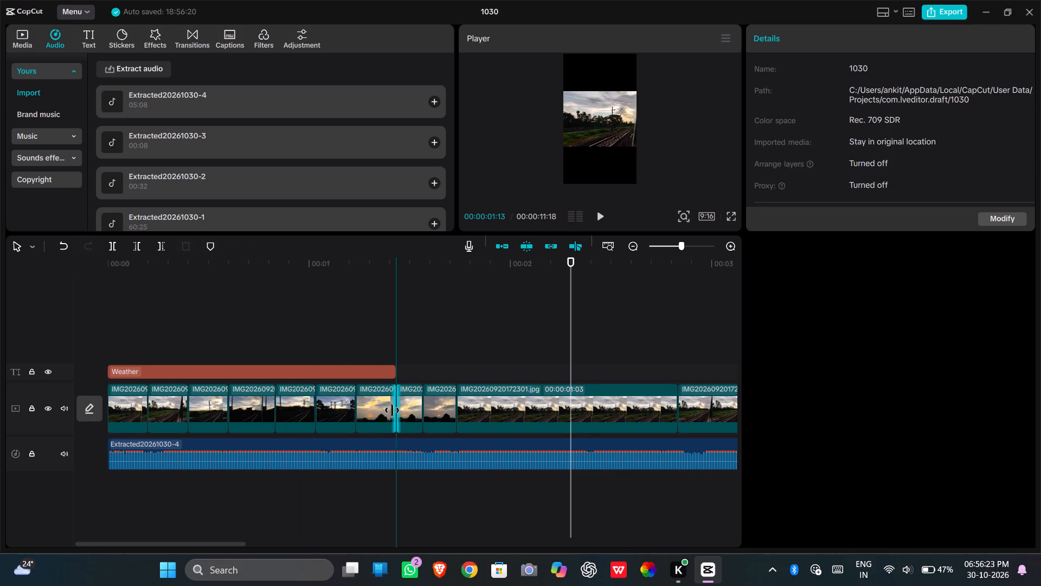
pyautogui.click(405, 411)
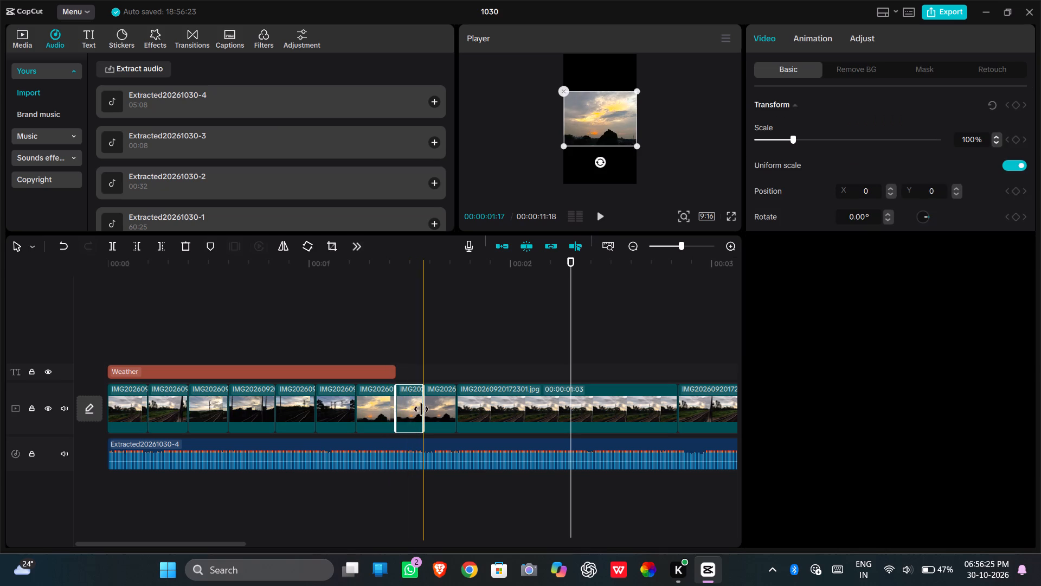
pyautogui.moveTo(421, 409); pyautogui.dragTo(433, 409)
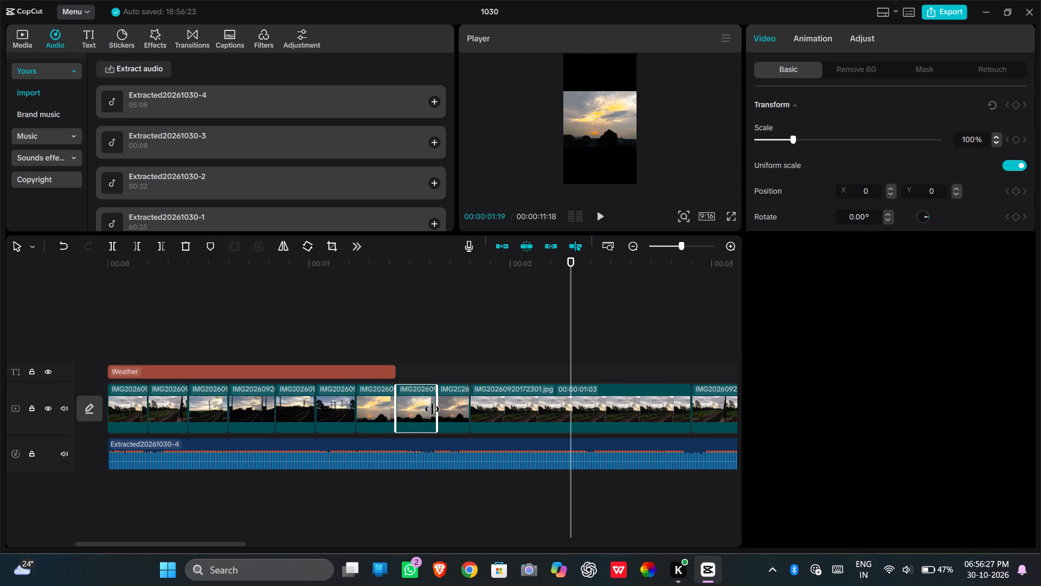
pyautogui.click(447, 409)
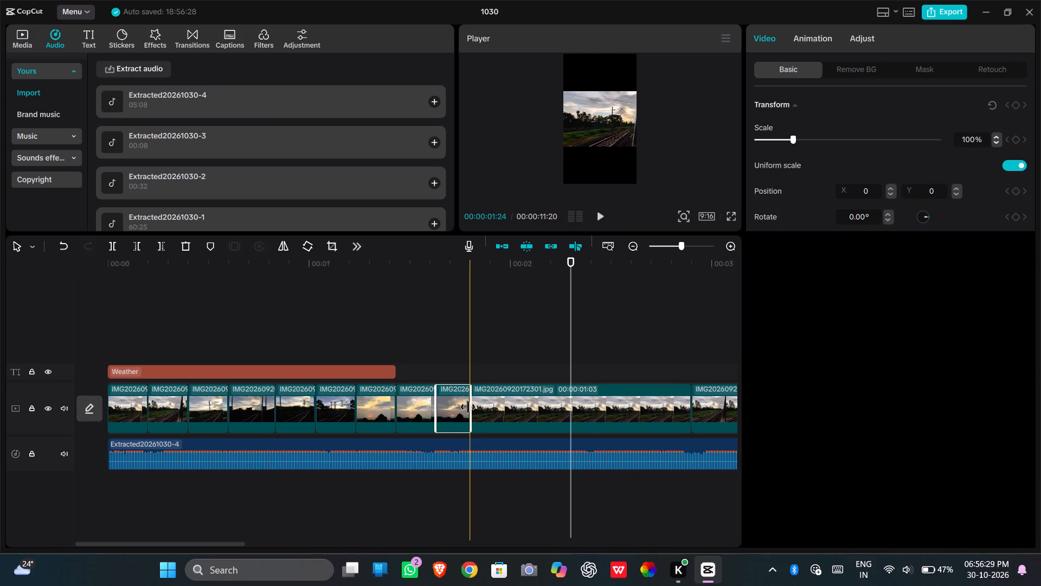
pyautogui.moveTo(470, 406); pyautogui.dragTo(479, 407)
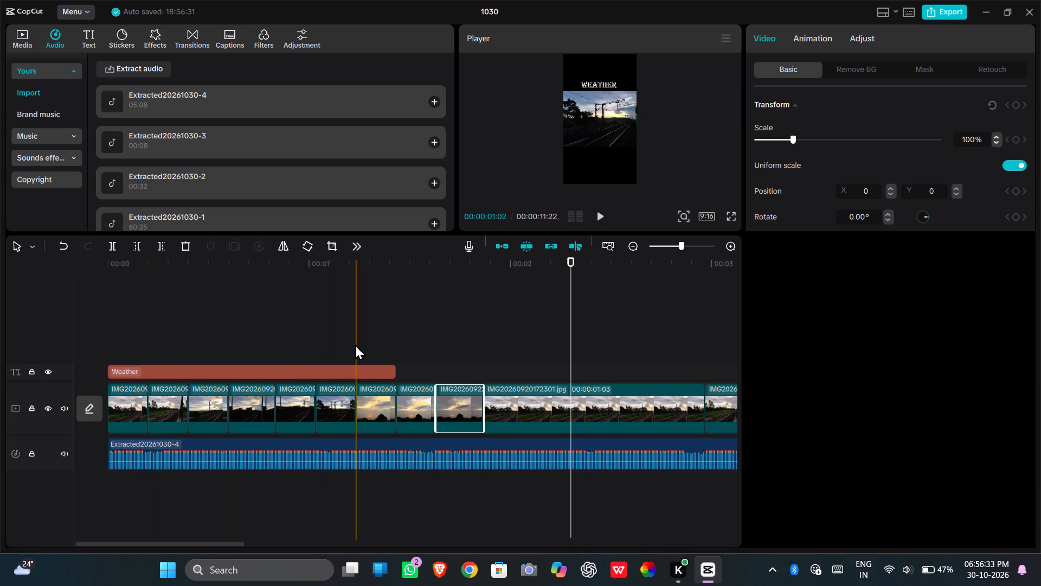
# Extend the Weather title to the end of the ninth quick-cut photo, keeping its start at 00:00:00:00.
pyautogui.click(434, 321)
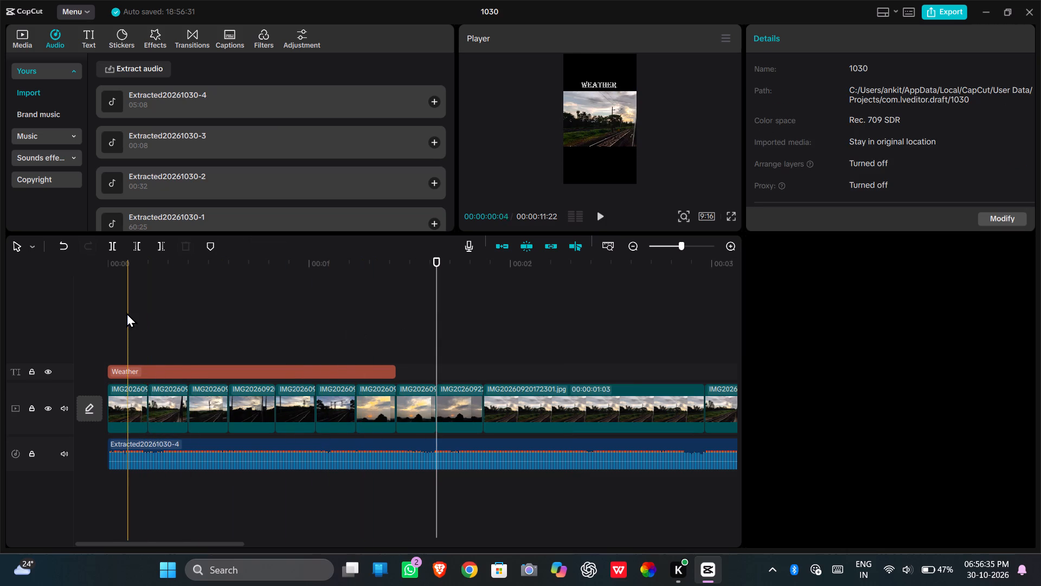
pyautogui.click(108, 310)
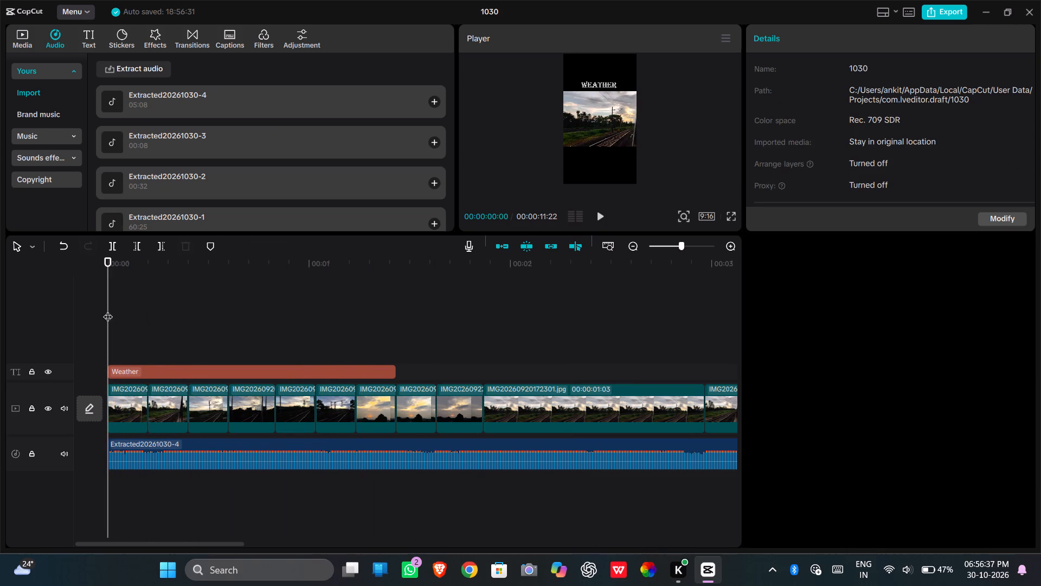
pyautogui.moveTo(394, 368); pyautogui.dragTo(397, 368)
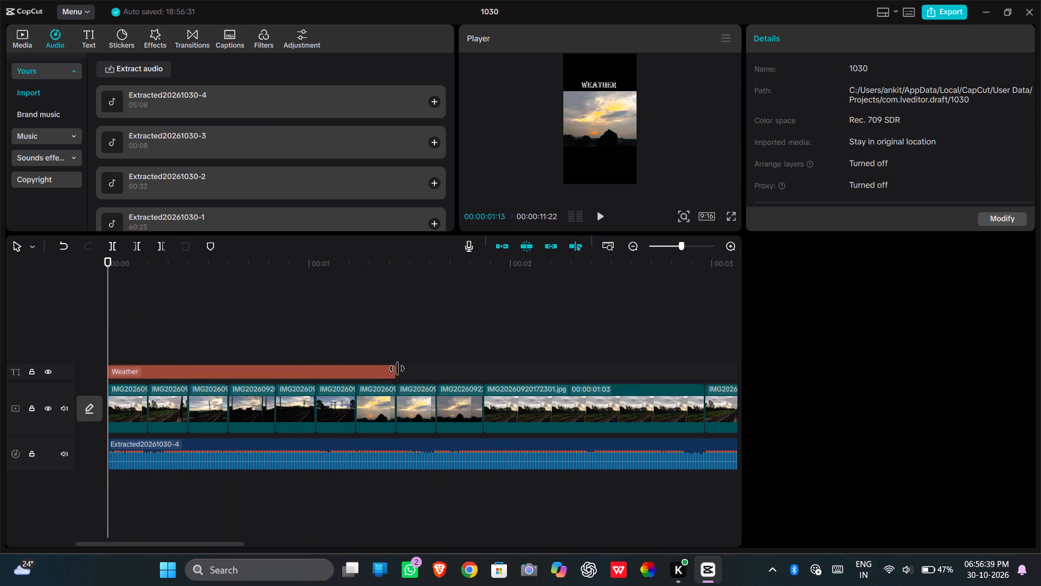
pyautogui.moveTo(397, 368); pyautogui.dragTo(484, 373)
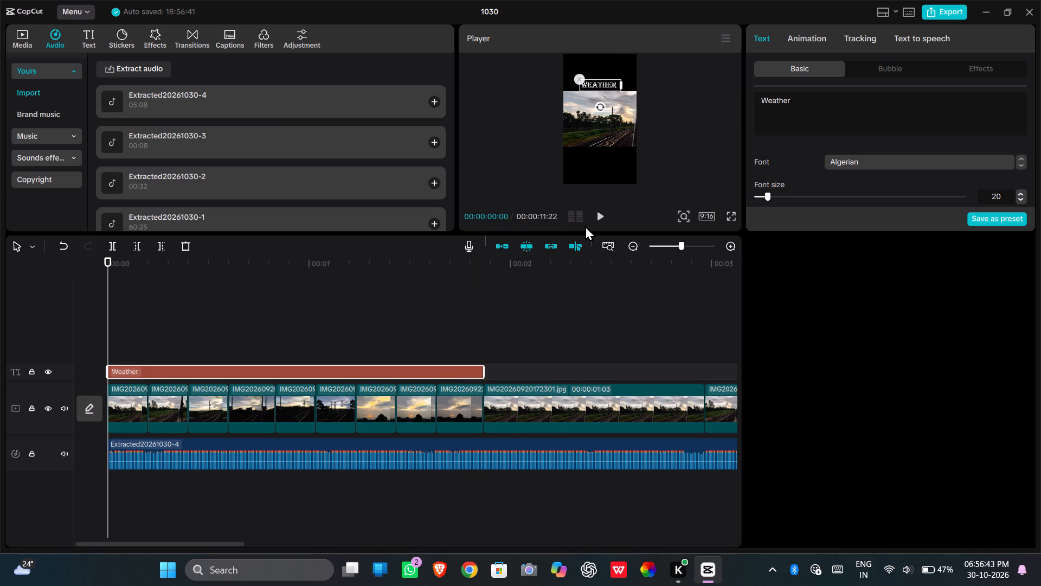
# Play the edit through, extend the audio clip to the end of the last photo at 00:00:11:22, and replay the ending.
pyautogui.click(601, 218)
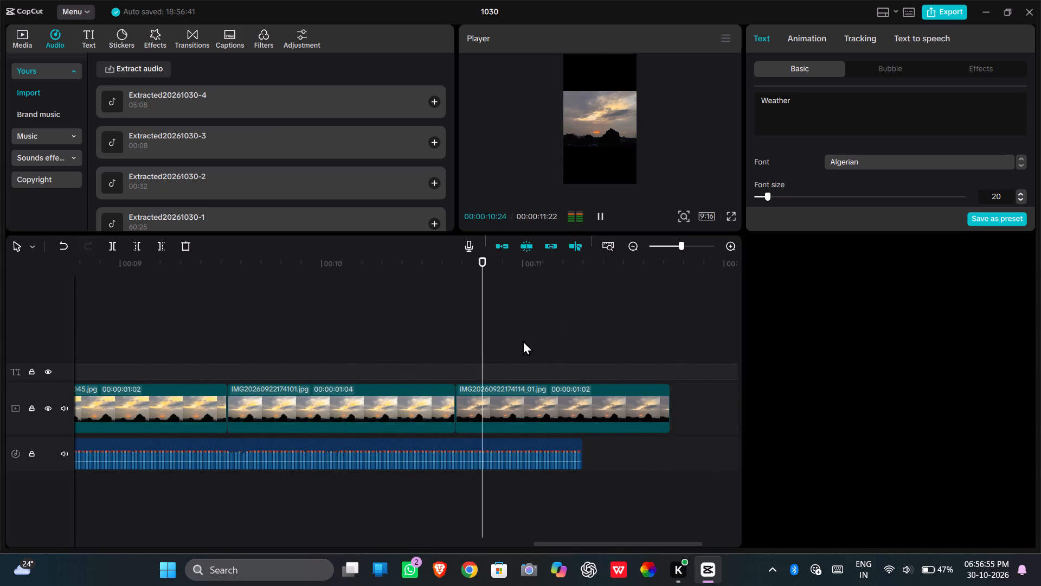
pyautogui.click(569, 457)
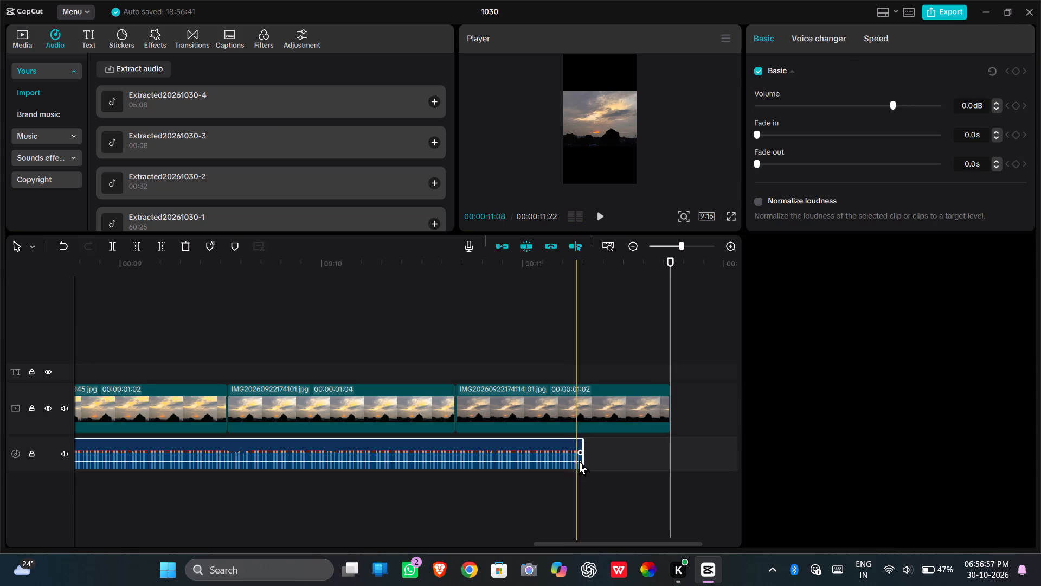
pyautogui.moveTo(581, 457); pyautogui.dragTo(671, 461)
pyautogui.click(525, 346)
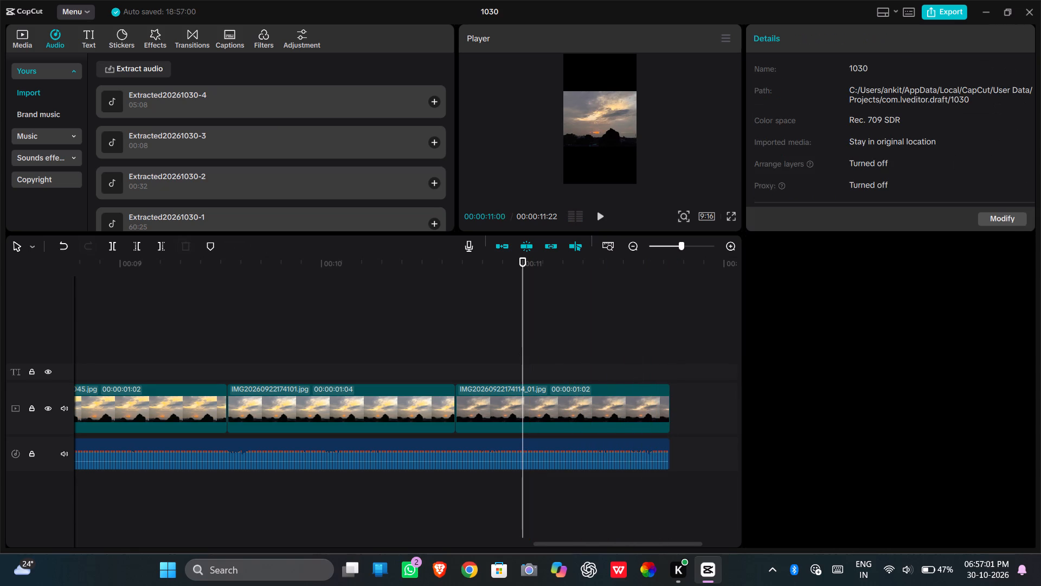
pyautogui.click(600, 217)
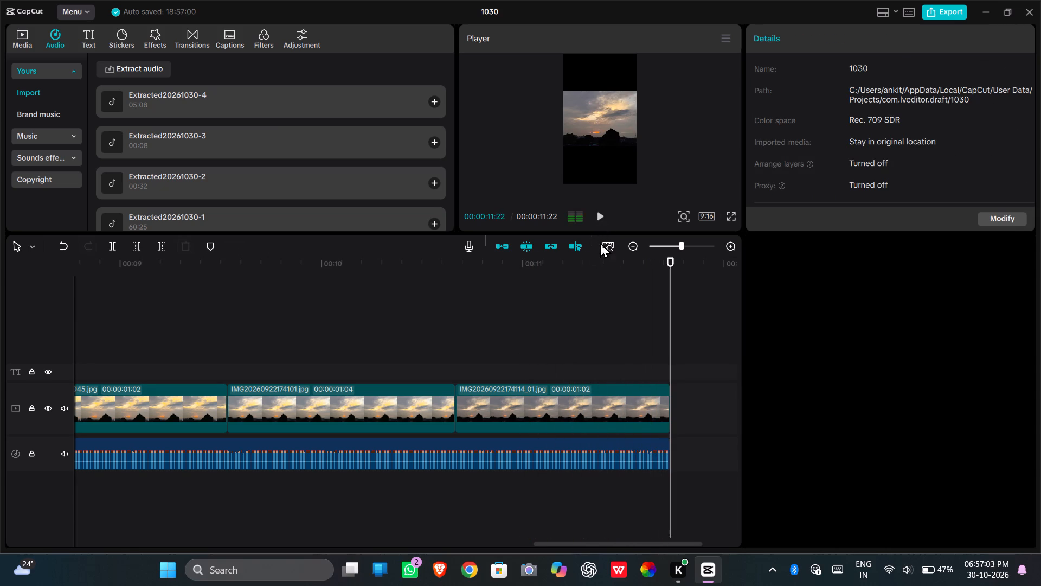
# Review the whole edit in full screen from 00:00:00:00 to its end, and return to the start of the timeline.
pyautogui.moveTo(410, 275); pyautogui.dragTo(0, 323)
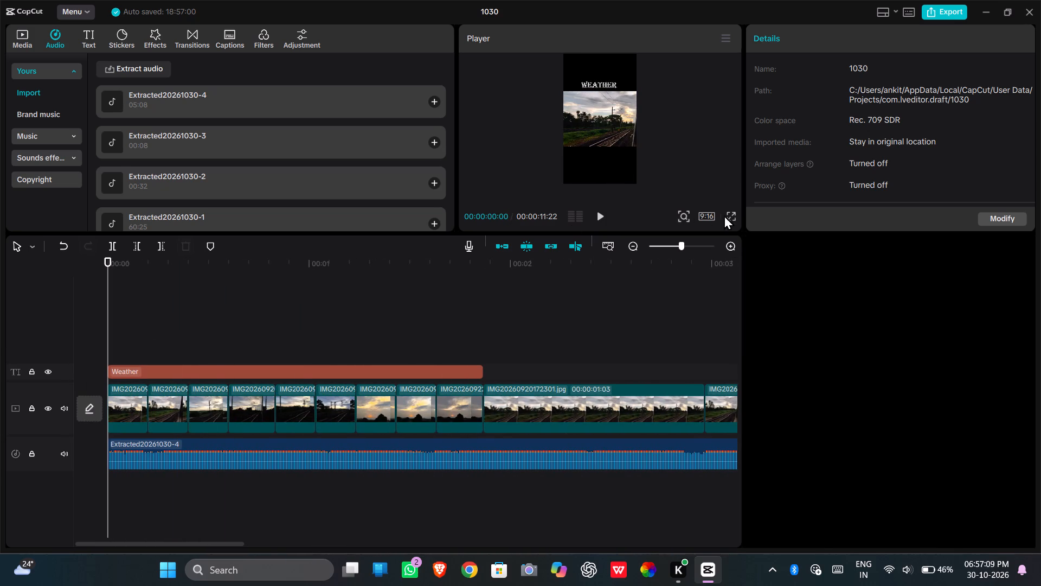
pyautogui.click(733, 215)
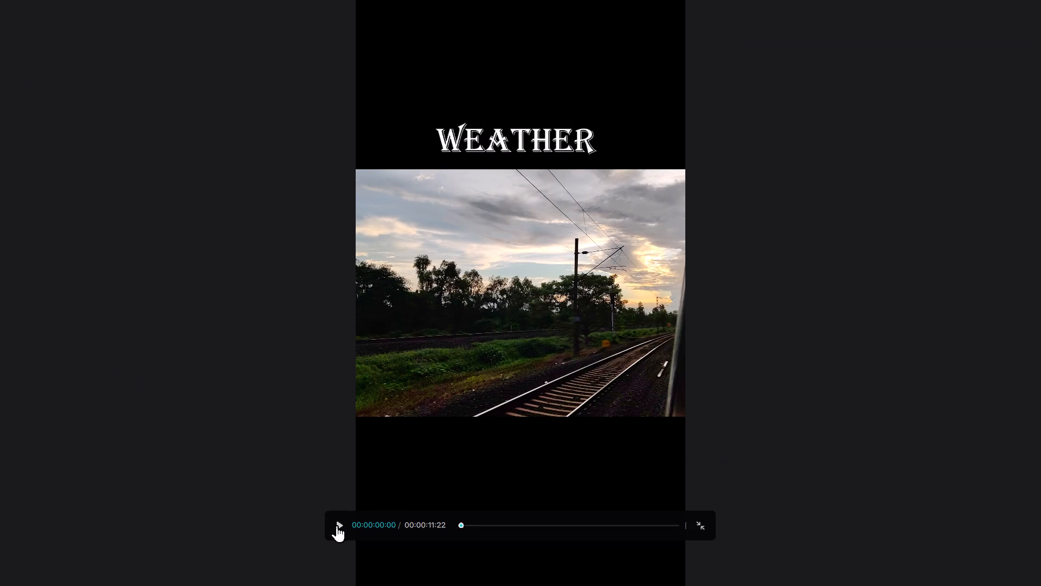
pyautogui.click(342, 525)
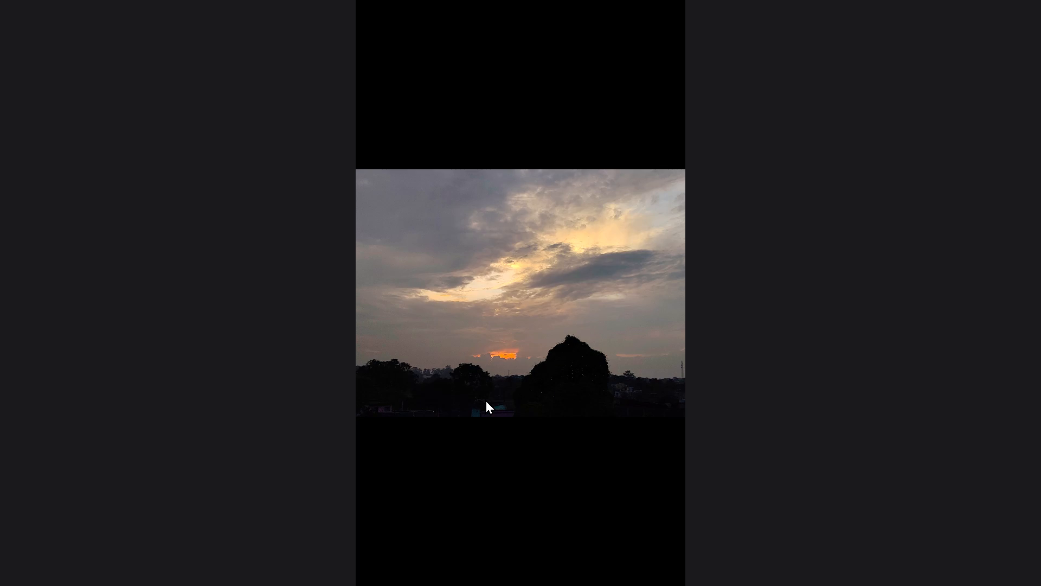
pyautogui.doubleClick(847, 341)
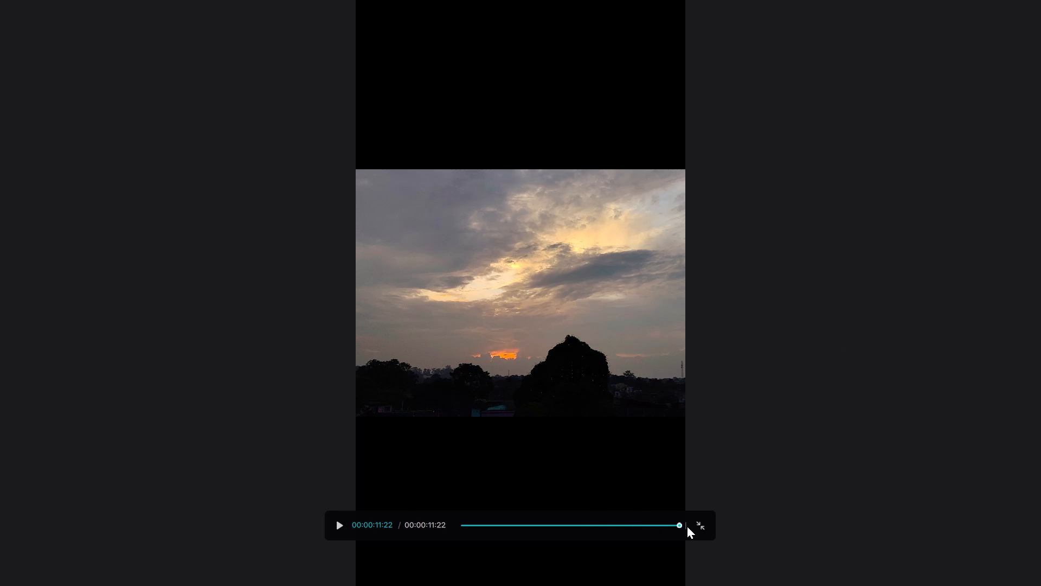
pyautogui.click(705, 524)
pyautogui.moveTo(237, 292); pyautogui.dragTo(0, 304)
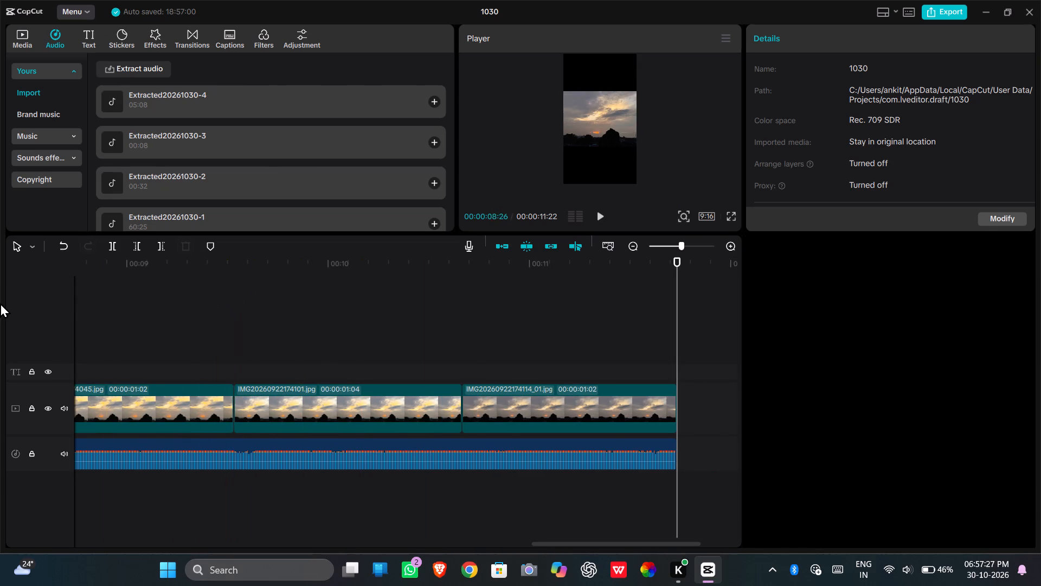
pyautogui.moveTo(0, 304); pyautogui.dragTo(3, 308)
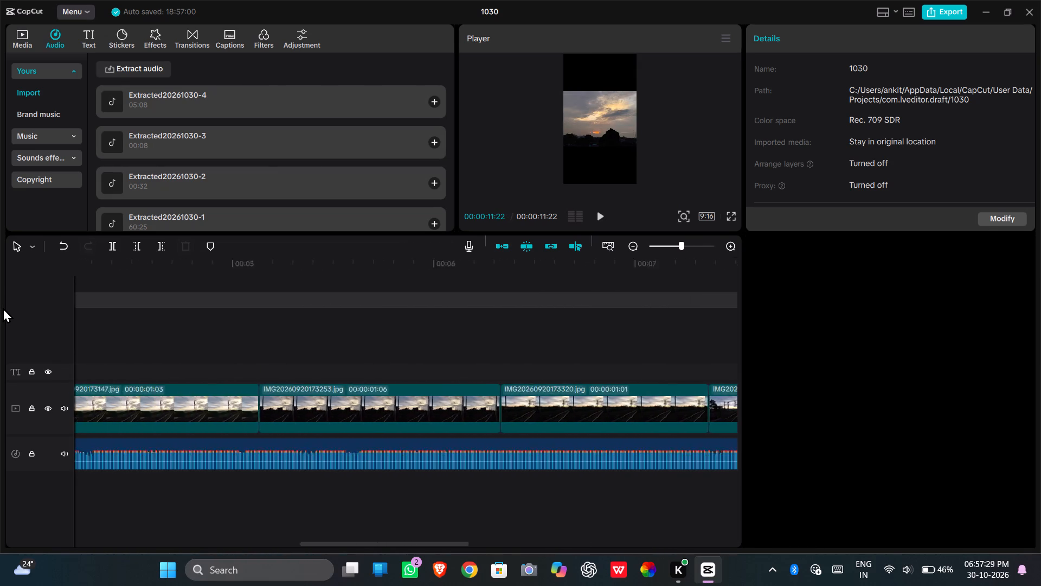
pyautogui.moveTo(3, 308); pyautogui.dragTo(28, 303)
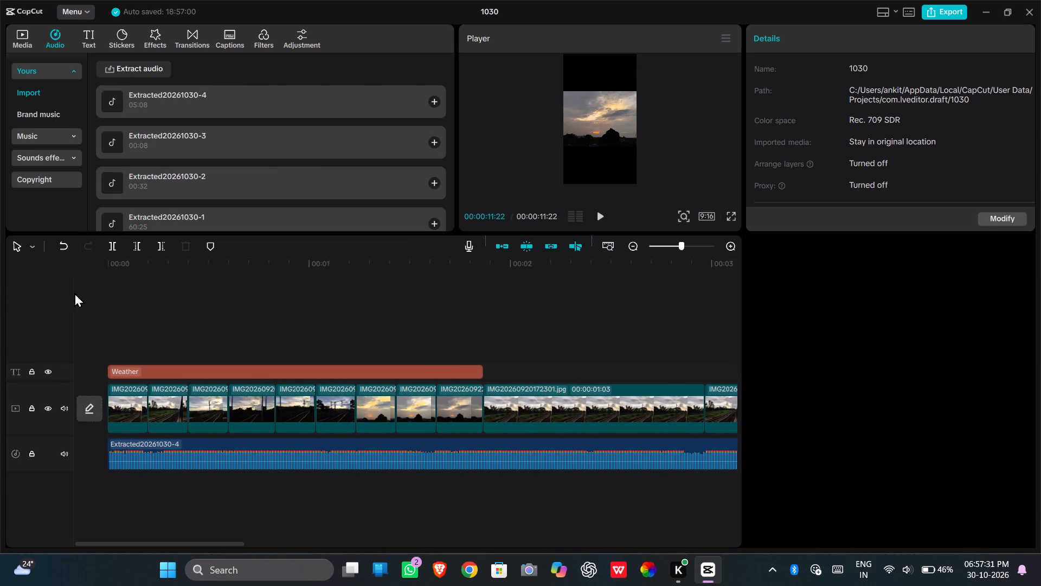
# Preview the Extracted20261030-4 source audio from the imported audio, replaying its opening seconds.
pyautogui.click(155, 102)
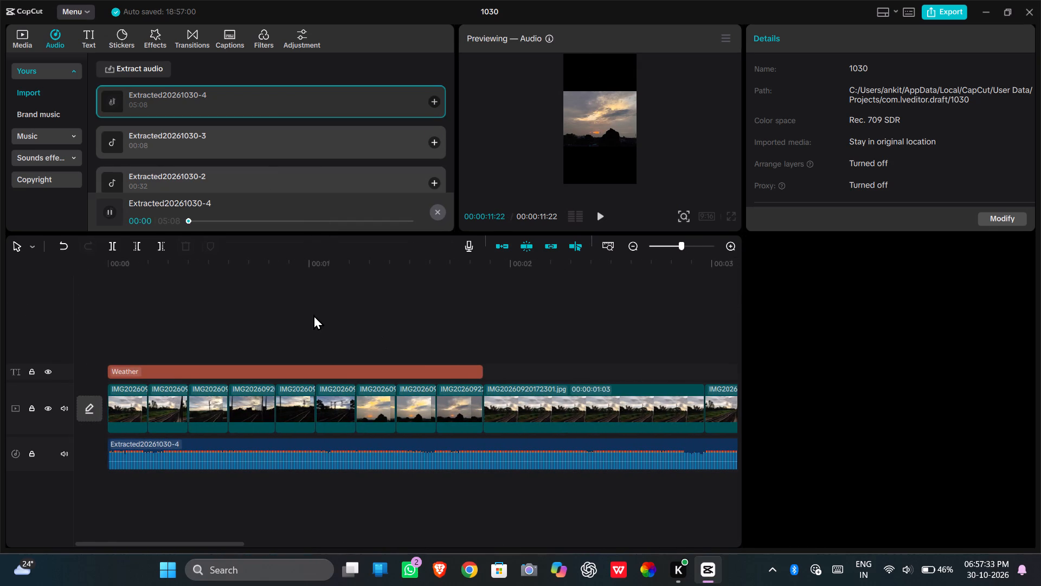
pyautogui.click(22, 42)
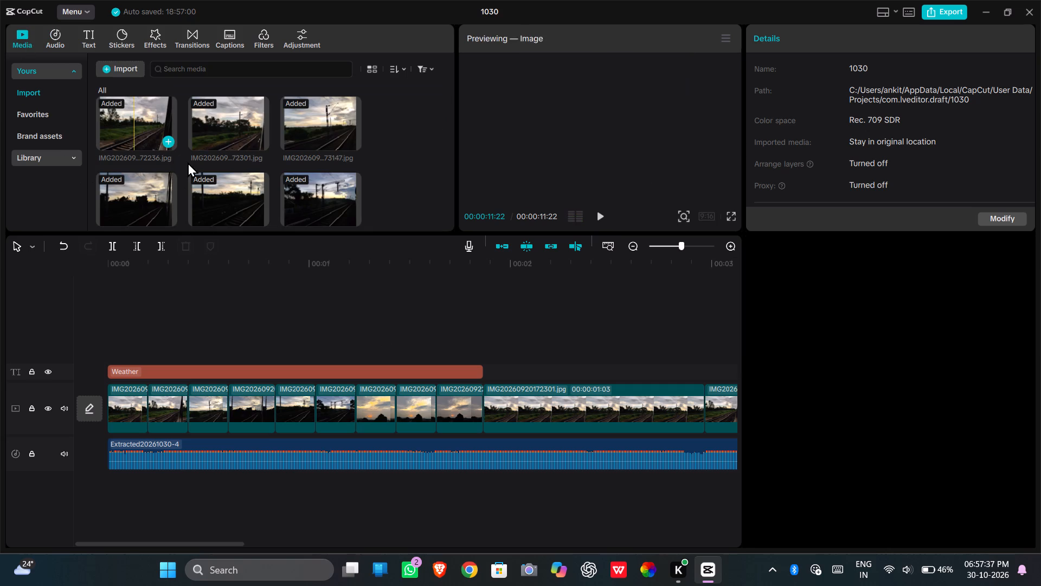
pyautogui.click(64, 38)
pyautogui.click(162, 111)
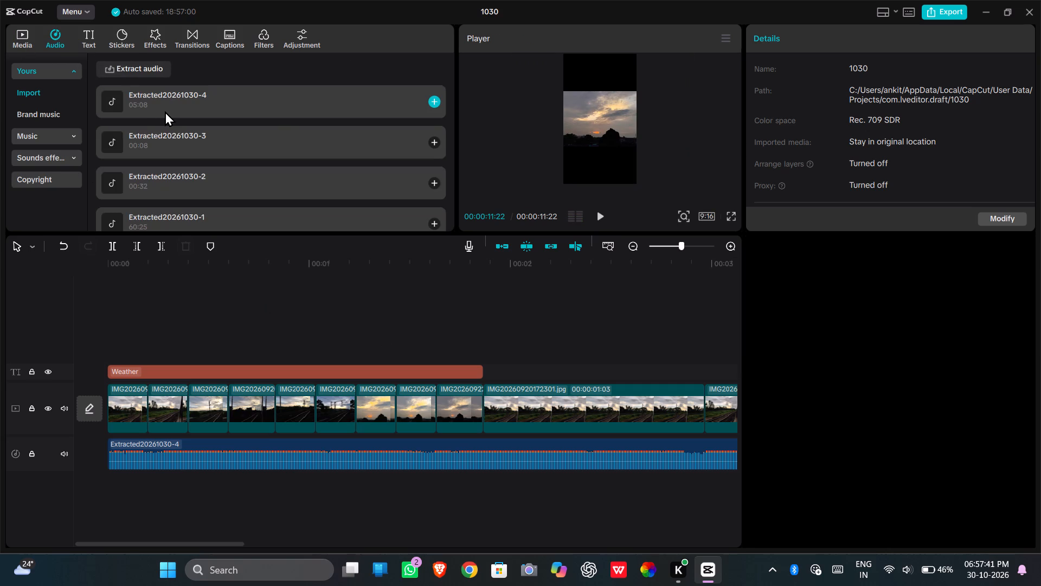
pyautogui.click(895, 342)
pyautogui.tripleClick(895, 342)
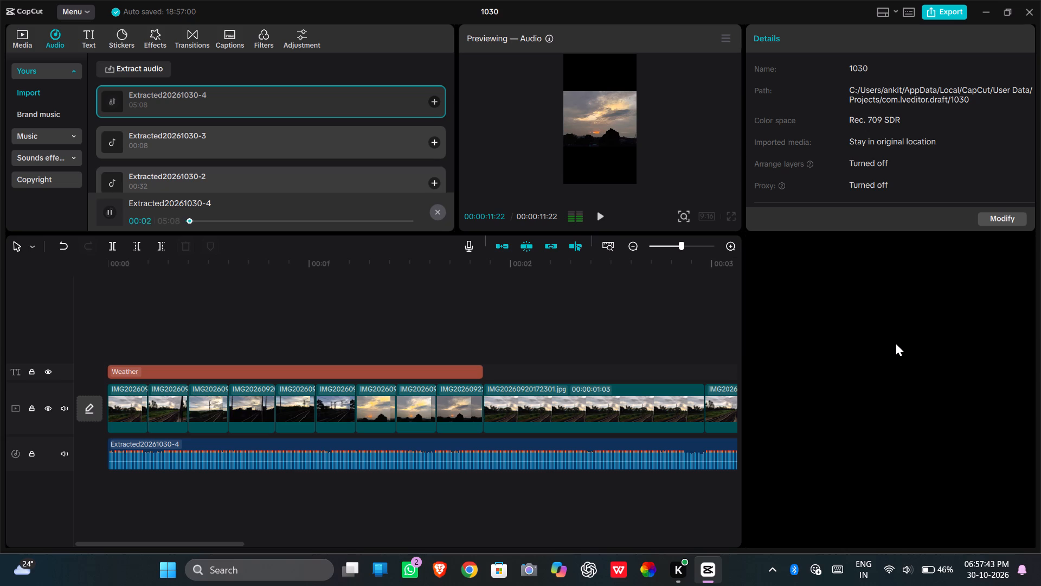
pyautogui.tripleClick(895, 342)
pyautogui.click(862, 326)
pyautogui.click(950, 425)
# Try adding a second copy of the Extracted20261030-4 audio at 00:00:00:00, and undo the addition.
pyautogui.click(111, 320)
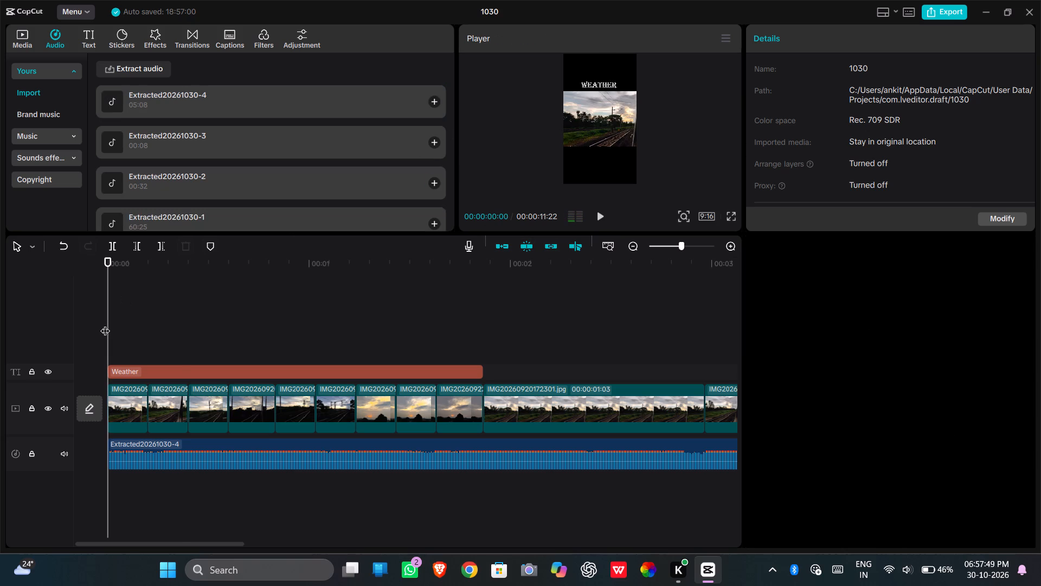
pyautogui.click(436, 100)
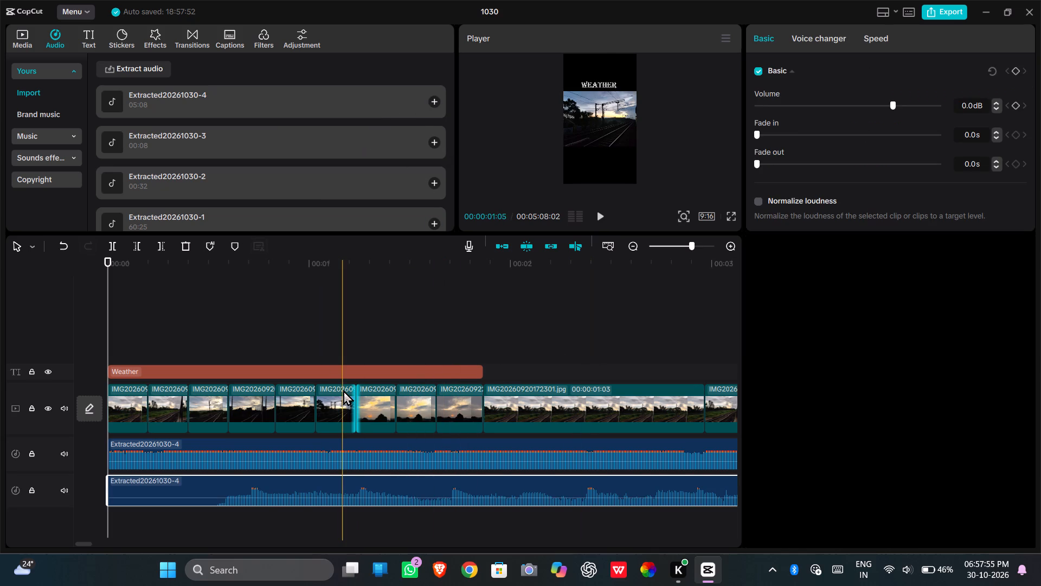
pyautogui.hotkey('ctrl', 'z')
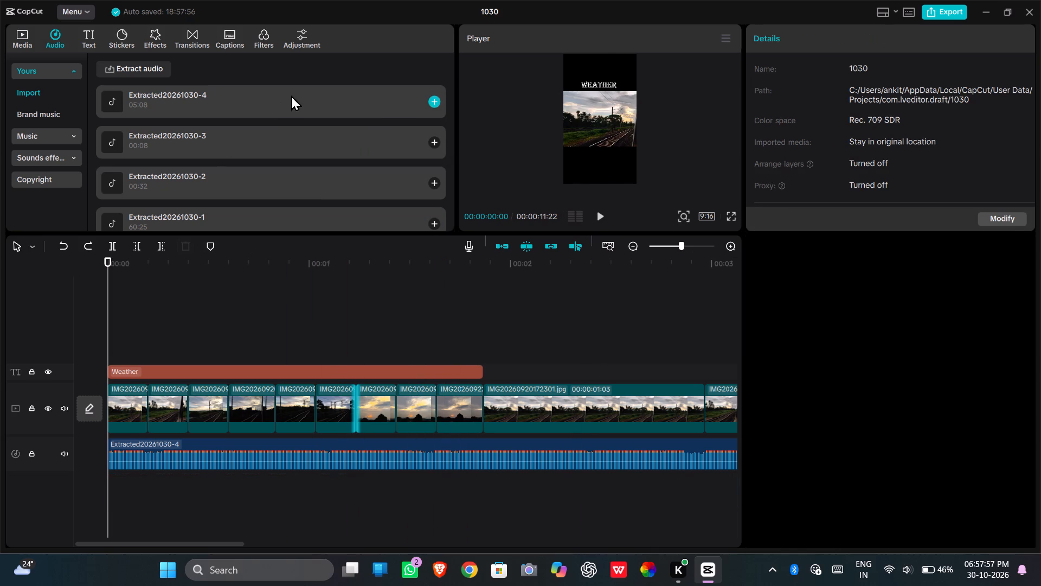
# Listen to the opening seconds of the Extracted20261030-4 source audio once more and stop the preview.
pyautogui.click(293, 94)
pyautogui.click(1008, 398)
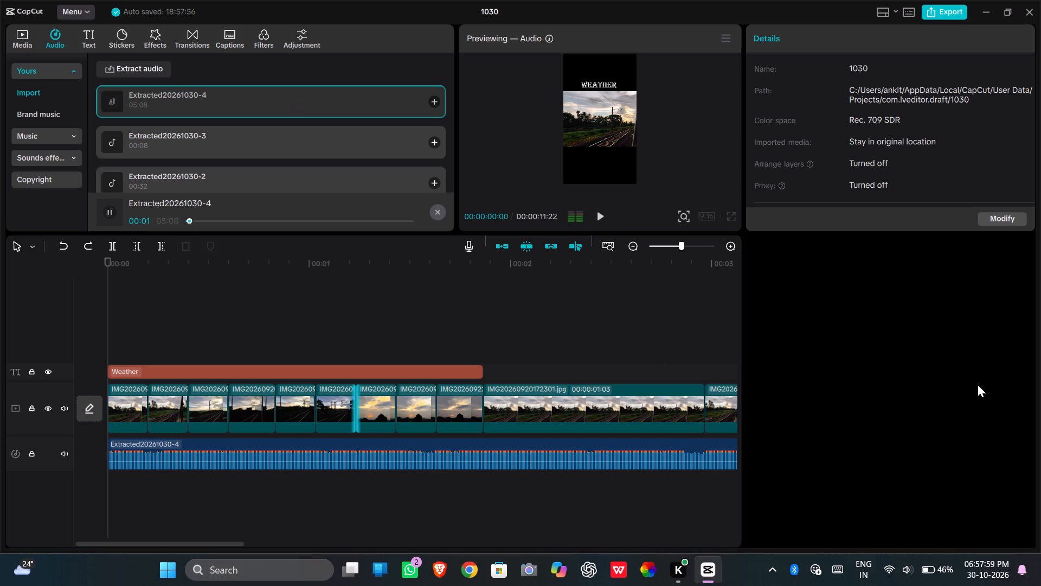
pyautogui.click(952, 323)
pyautogui.click(918, 366)
pyautogui.moveTo(949, 356); pyautogui.dragTo(950, 351)
pyautogui.click(902, 331)
pyautogui.click(894, 272)
pyautogui.click(879, 131)
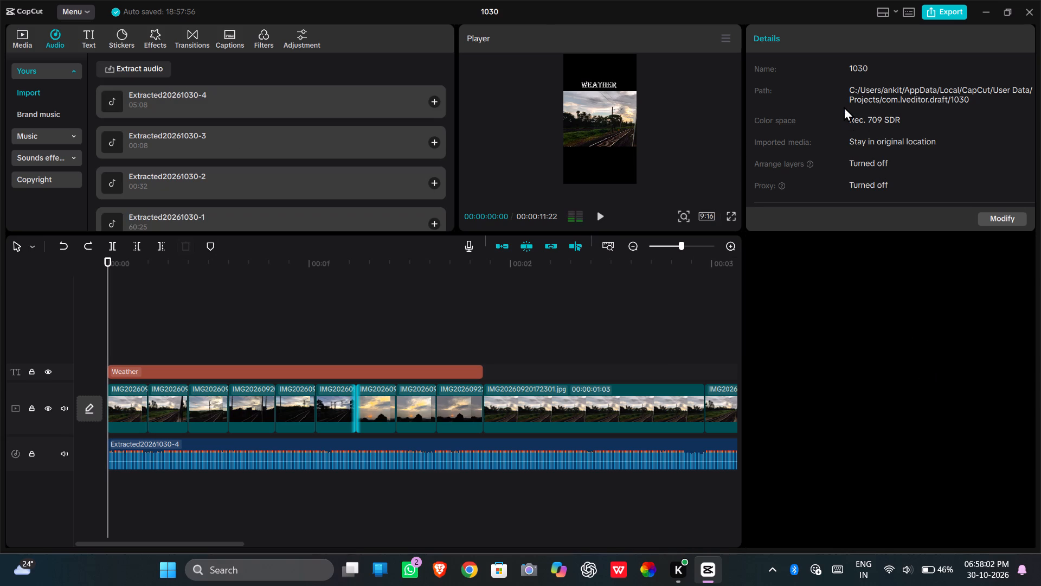
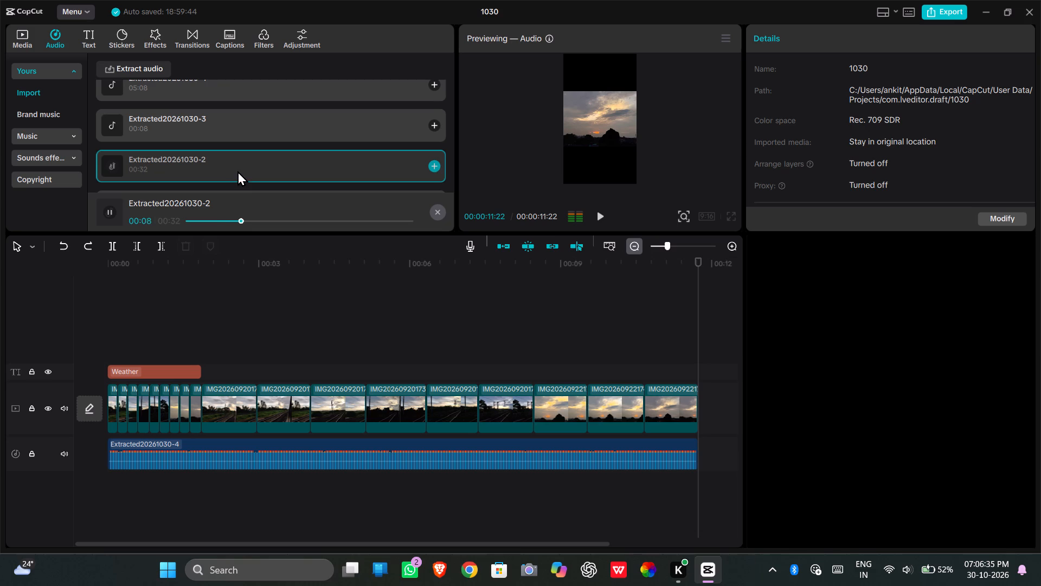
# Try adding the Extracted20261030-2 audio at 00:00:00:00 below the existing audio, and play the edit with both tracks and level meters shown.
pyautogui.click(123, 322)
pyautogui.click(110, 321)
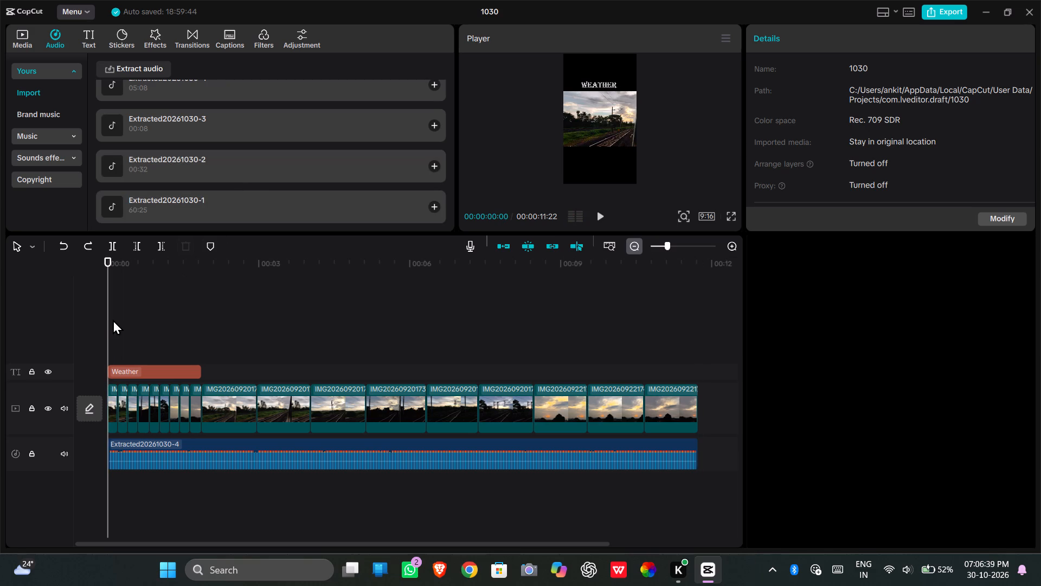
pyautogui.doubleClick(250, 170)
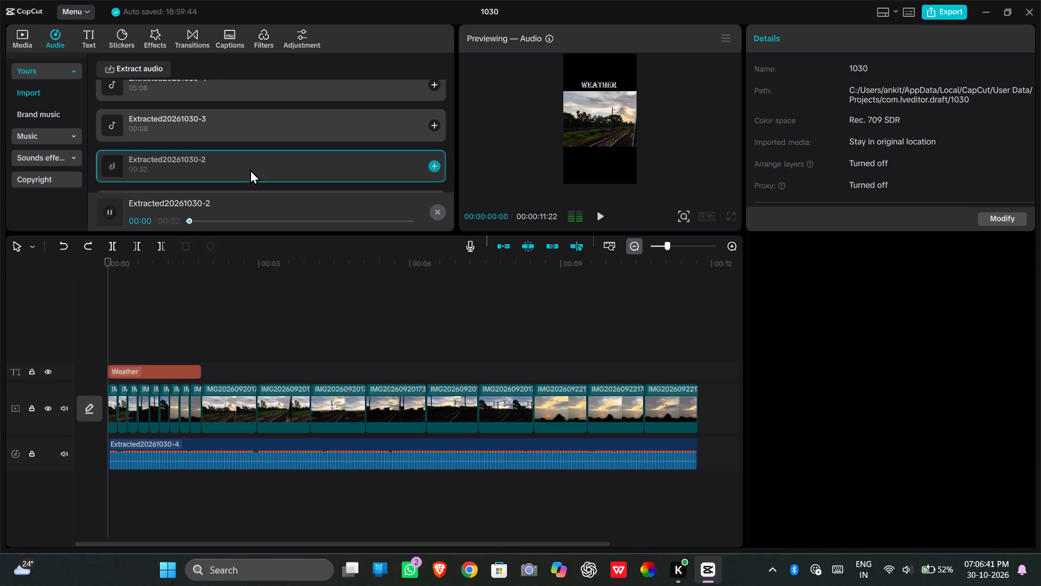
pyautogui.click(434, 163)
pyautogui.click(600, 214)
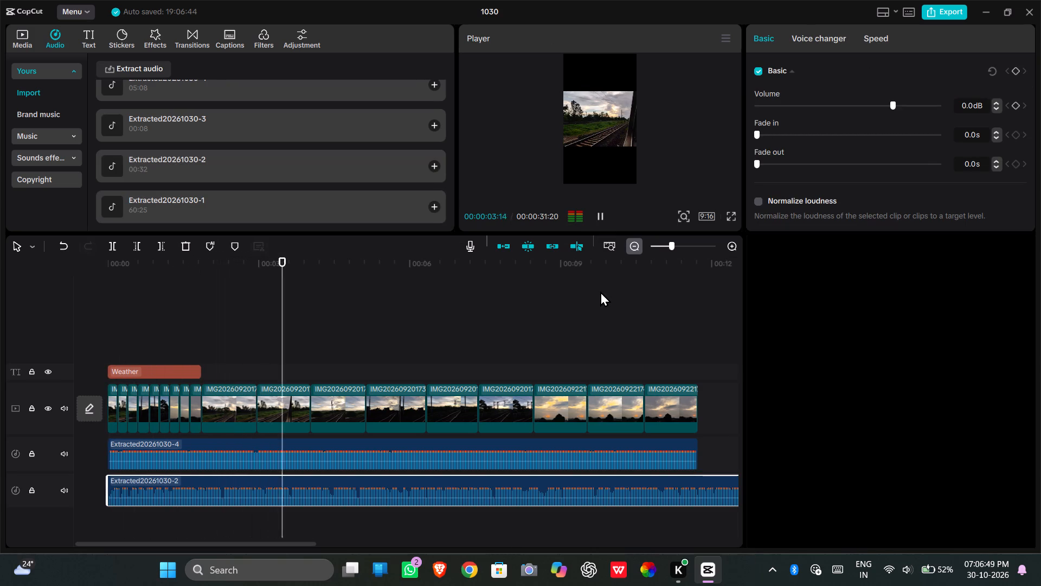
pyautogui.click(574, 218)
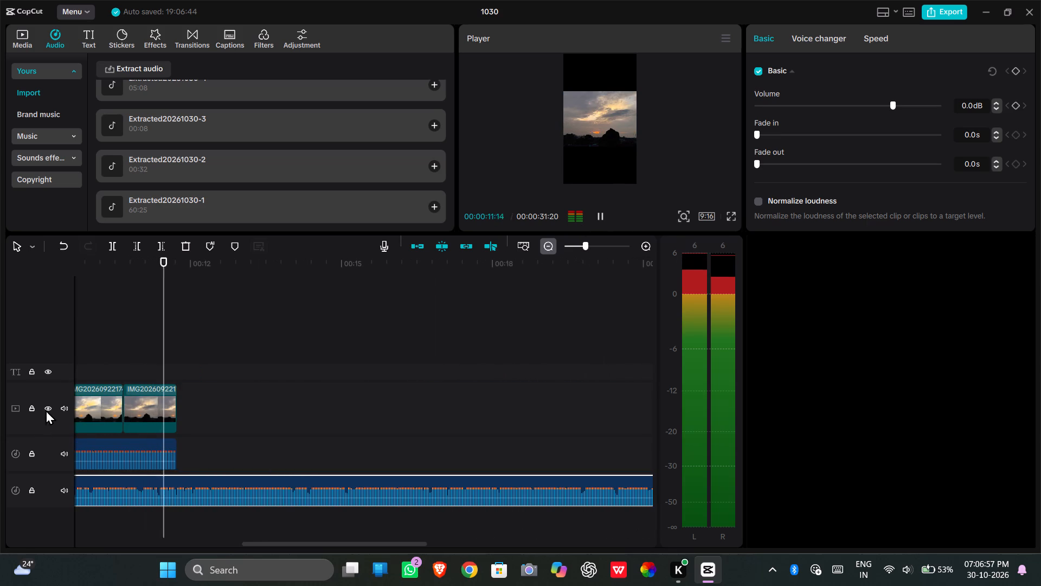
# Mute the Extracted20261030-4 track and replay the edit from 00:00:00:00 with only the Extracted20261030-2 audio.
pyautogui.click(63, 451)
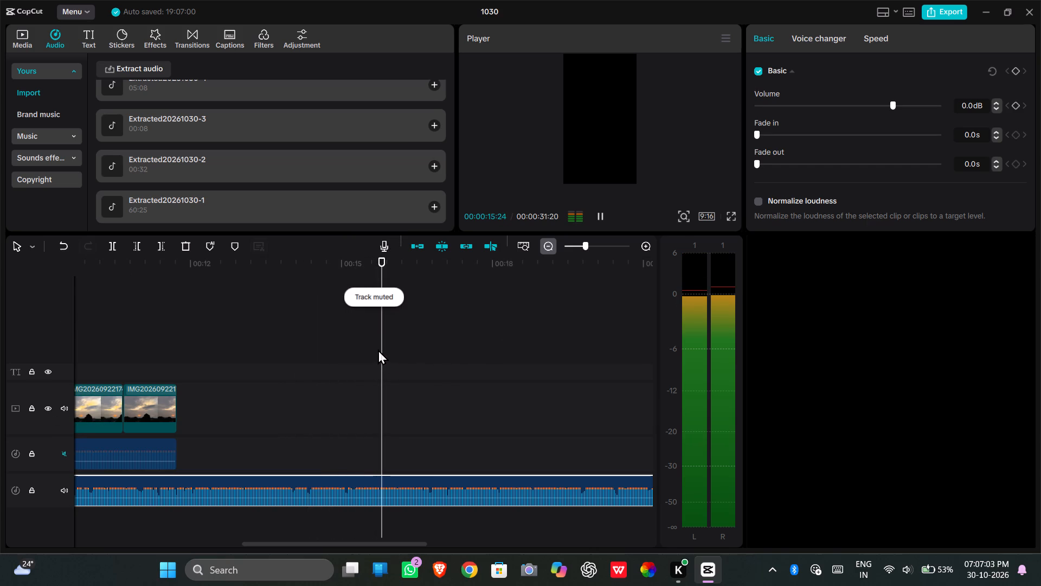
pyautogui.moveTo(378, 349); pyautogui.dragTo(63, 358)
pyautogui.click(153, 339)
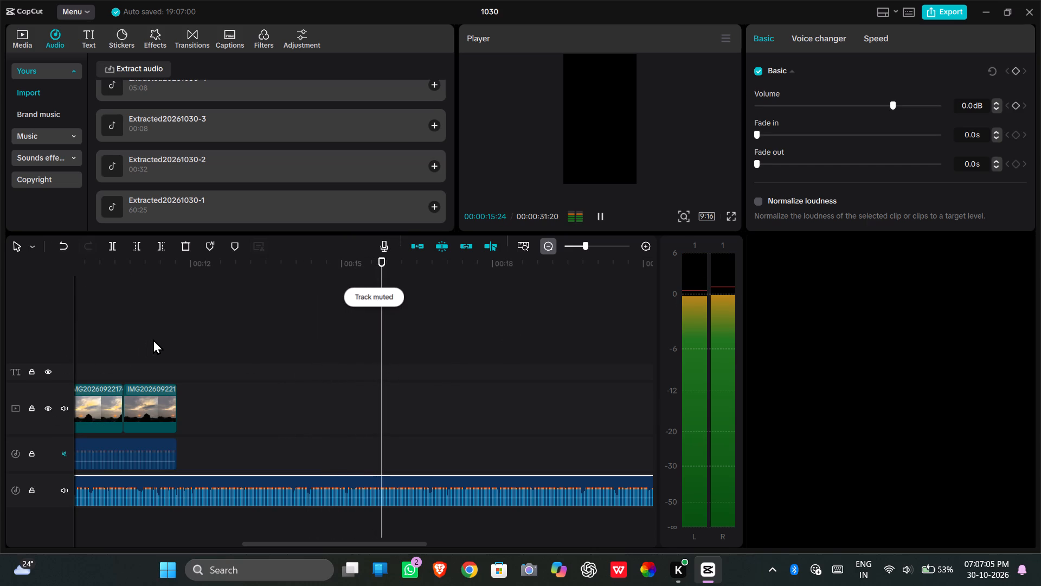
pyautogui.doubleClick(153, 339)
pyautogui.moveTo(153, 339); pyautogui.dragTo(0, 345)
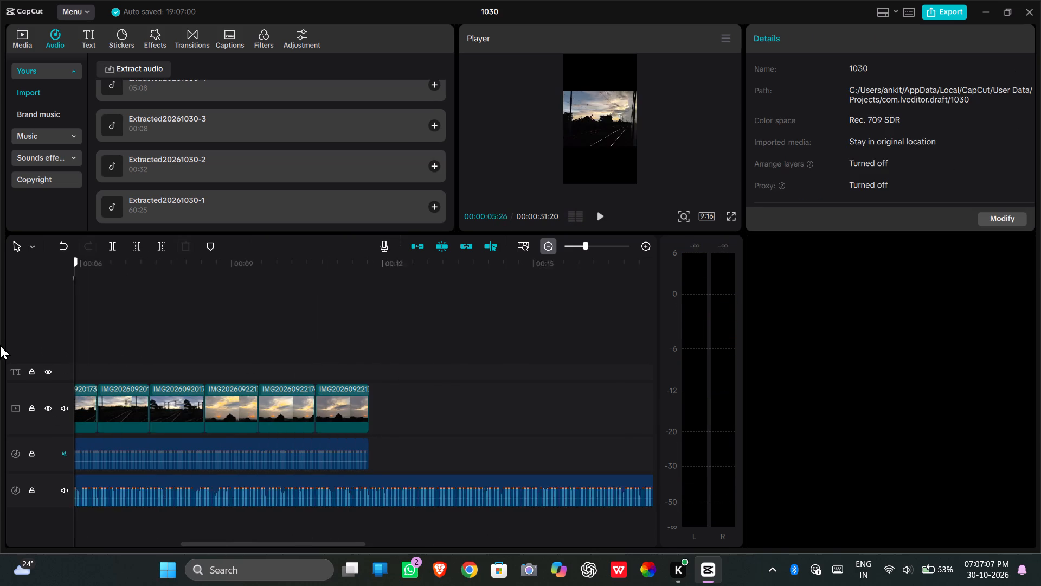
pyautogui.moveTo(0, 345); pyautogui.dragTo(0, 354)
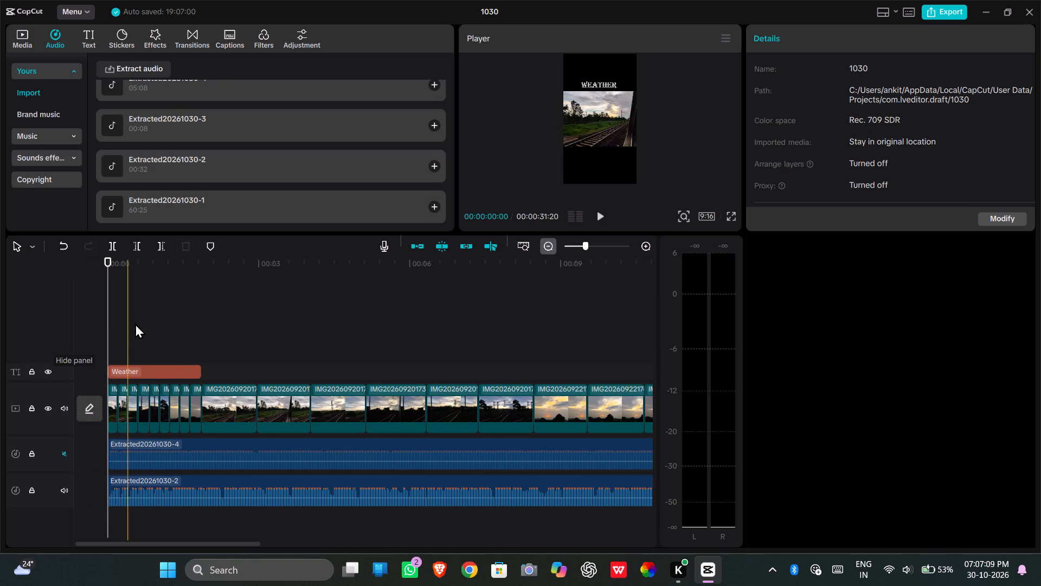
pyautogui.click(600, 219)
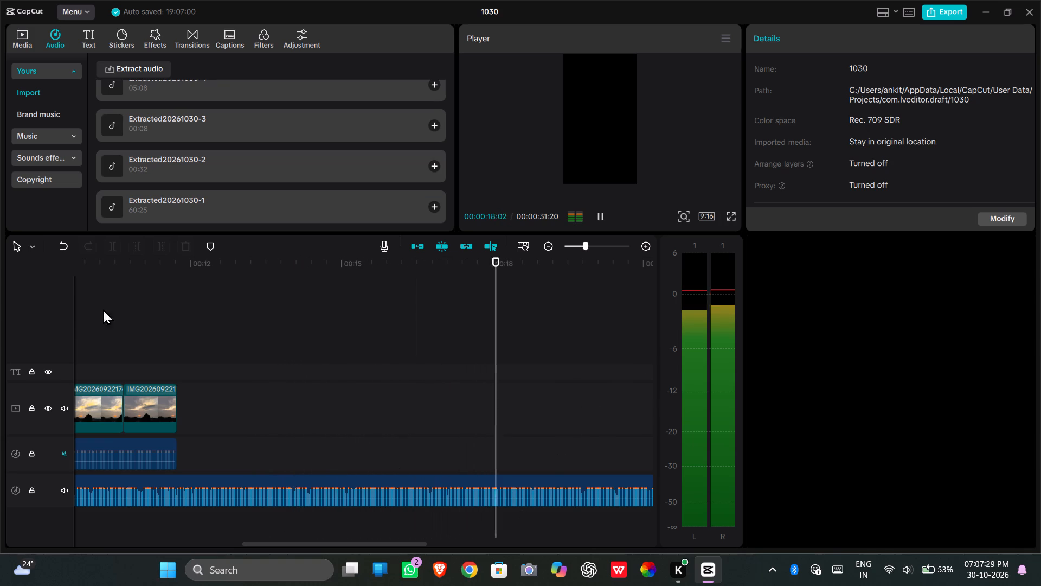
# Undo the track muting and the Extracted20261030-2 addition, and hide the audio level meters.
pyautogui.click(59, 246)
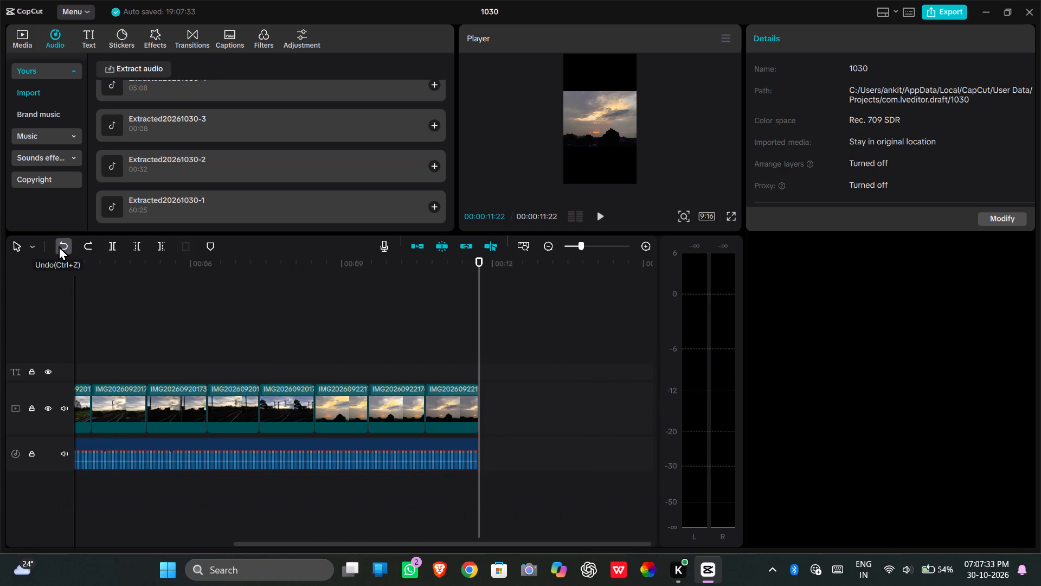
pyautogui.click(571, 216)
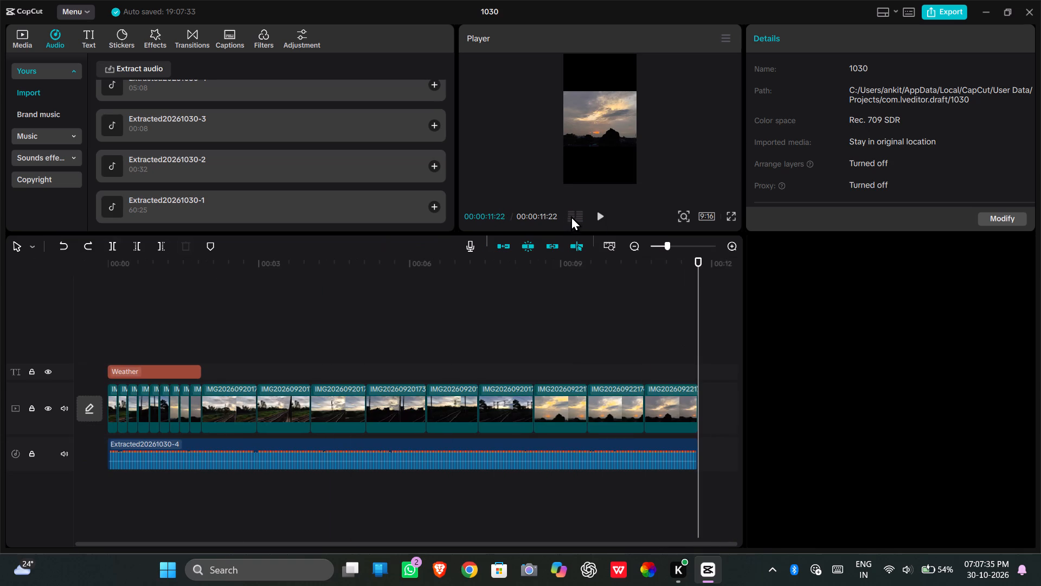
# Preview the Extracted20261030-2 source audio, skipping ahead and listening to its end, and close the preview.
pyautogui.click(310, 168)
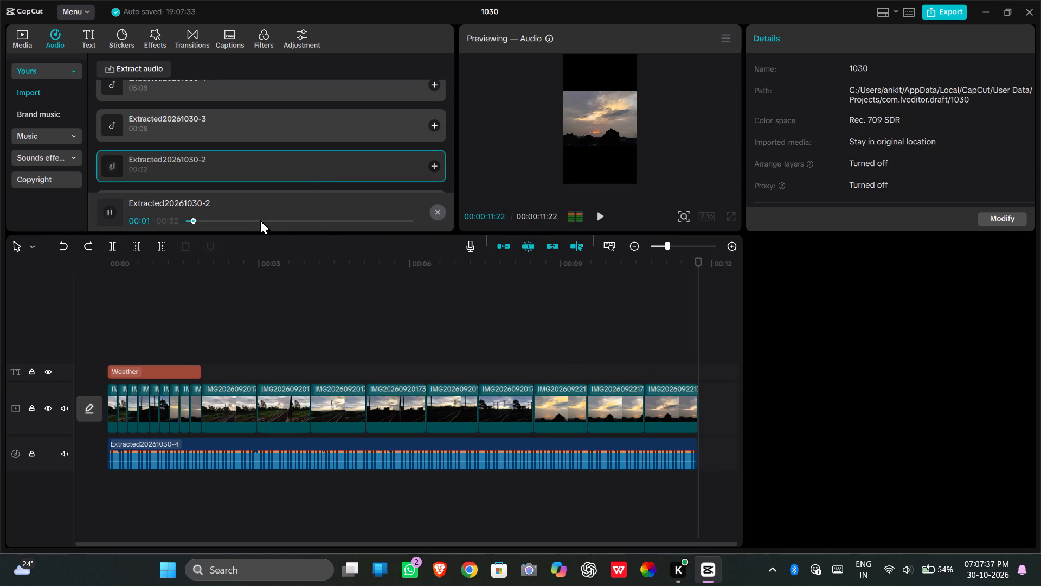
pyautogui.click(260, 214)
pyautogui.click(280, 219)
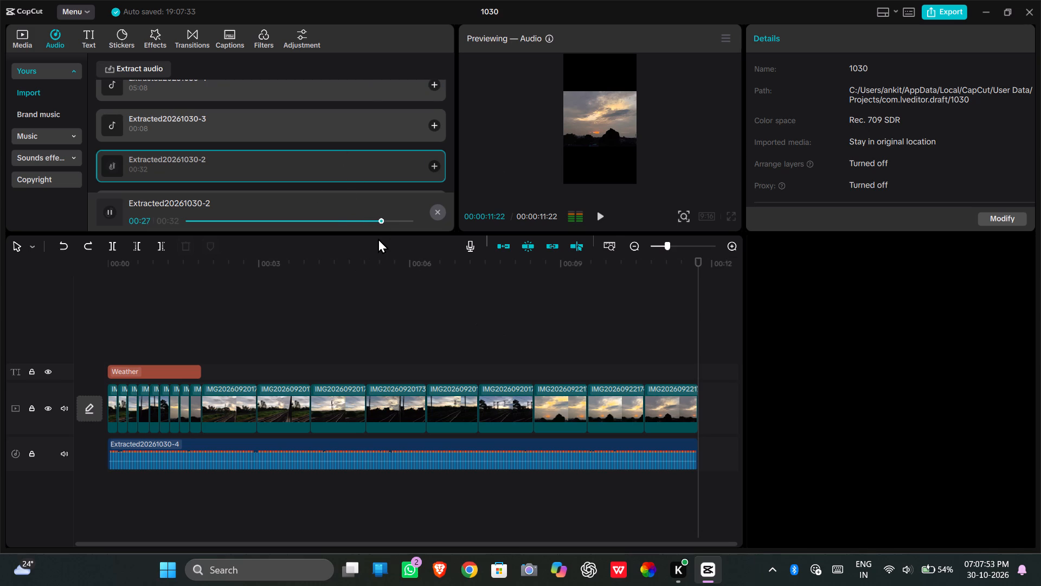
pyautogui.scroll(-6, 370, 157)
pyautogui.scroll(1, 370, 157)
pyautogui.scroll(-1, 370, 157)
pyautogui.scroll(1, 370, 157)
pyautogui.scroll(-1, 370, 157)
pyautogui.scroll(1, 370, 157)
pyautogui.scroll(-9, 370, 157)
pyautogui.scroll(1, 370, 157)
pyautogui.scroll(-1, 370, 157)
pyautogui.scroll(1, 370, 157)
pyautogui.scroll(-3, 370, 157)
pyautogui.scroll(1, 370, 157)
pyautogui.scroll(-1, 370, 157)
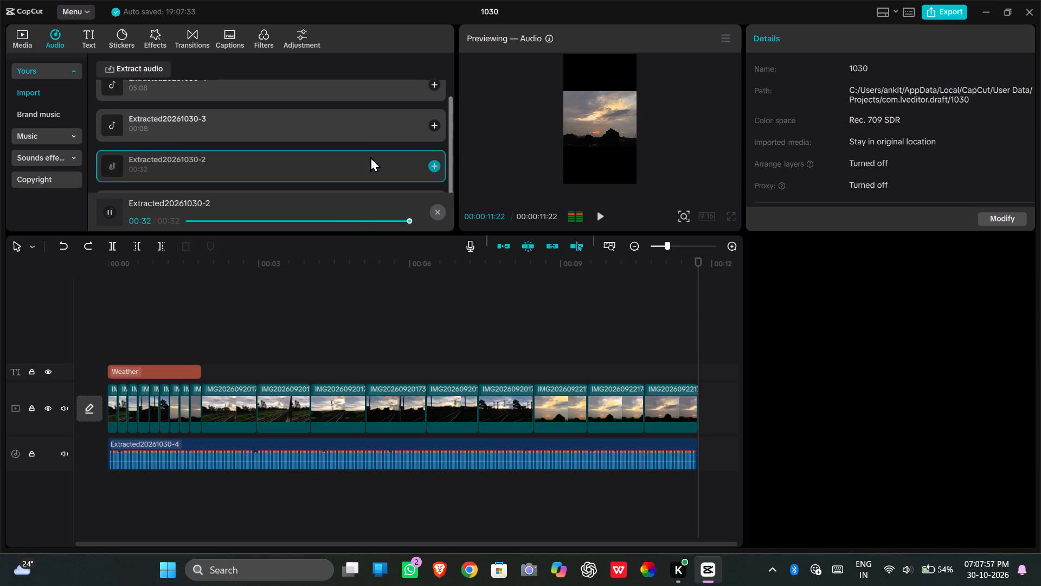
pyautogui.scroll(-6, 370, 157)
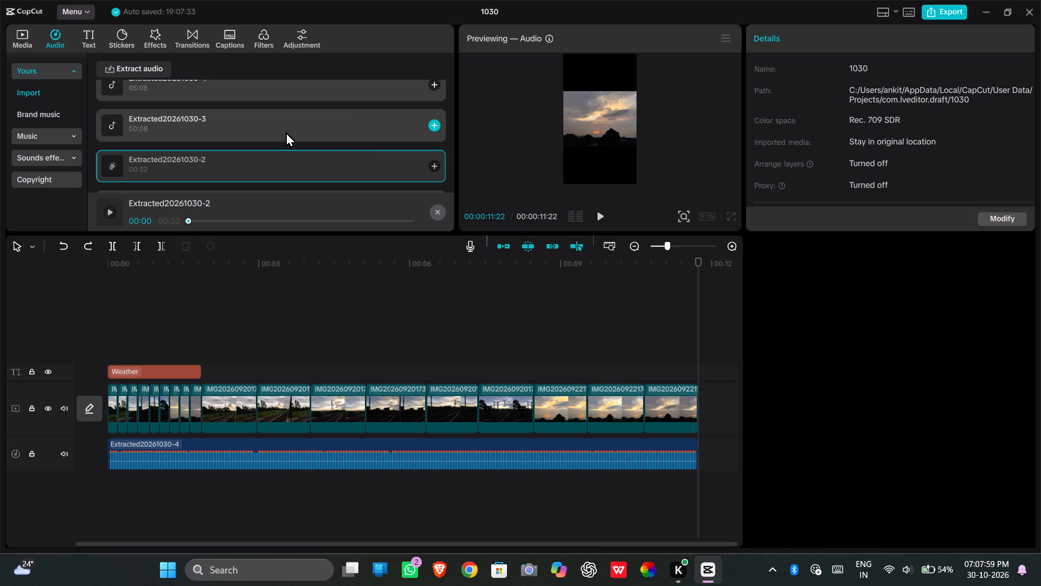
pyautogui.scroll(-2, 285, 125)
pyautogui.click(434, 208)
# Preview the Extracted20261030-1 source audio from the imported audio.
pyautogui.click(367, 199)
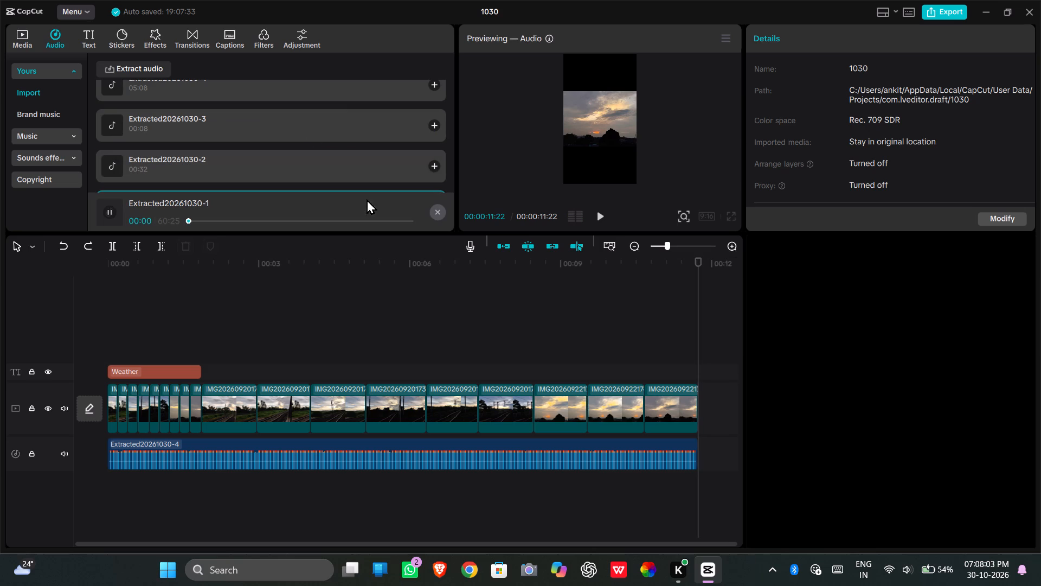
pyautogui.scroll(-2, 316, 150)
pyautogui.scroll(1, 316, 150)
pyautogui.scroll(-4, 316, 150)
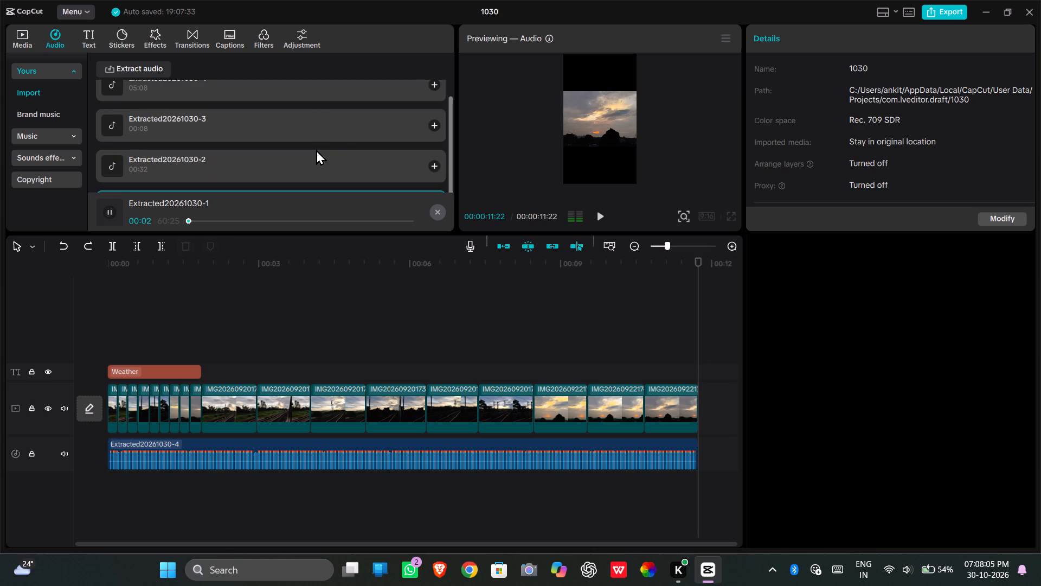
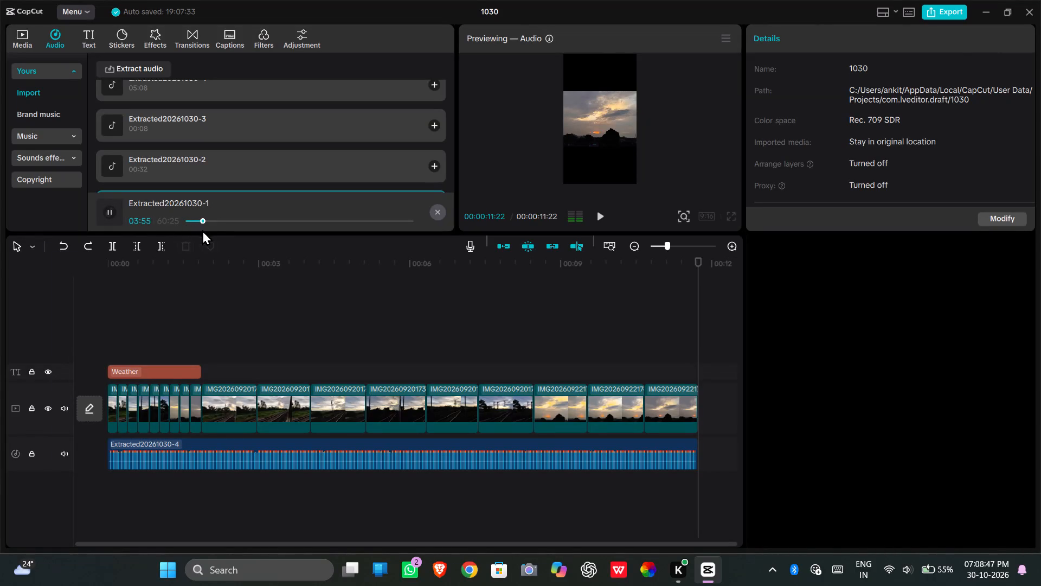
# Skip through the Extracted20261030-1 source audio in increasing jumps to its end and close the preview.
pyautogui.click(216, 219)
pyautogui.click(233, 220)
pyautogui.click(257, 220)
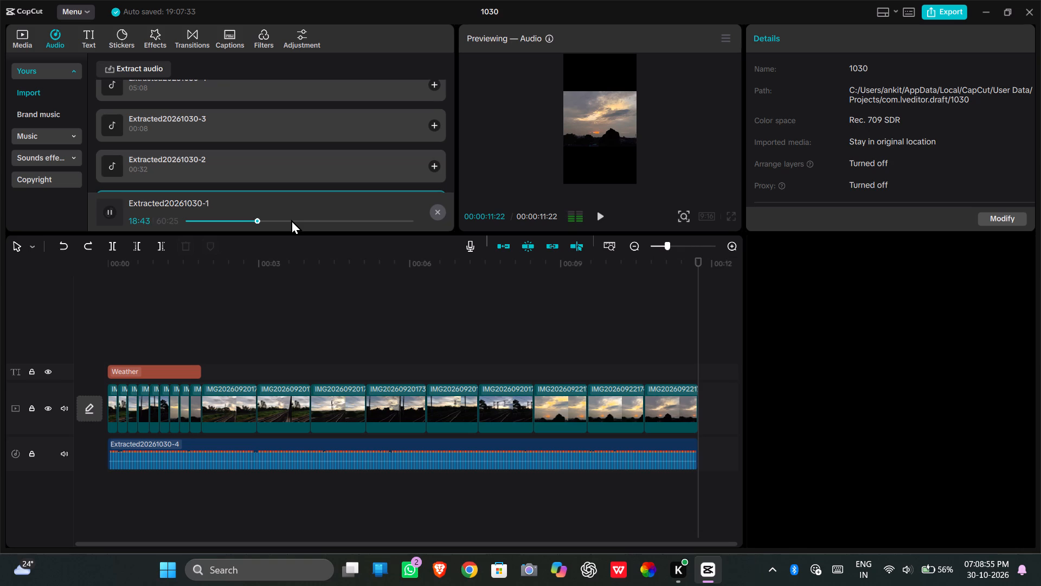
pyautogui.click(291, 220)
pyautogui.click(338, 218)
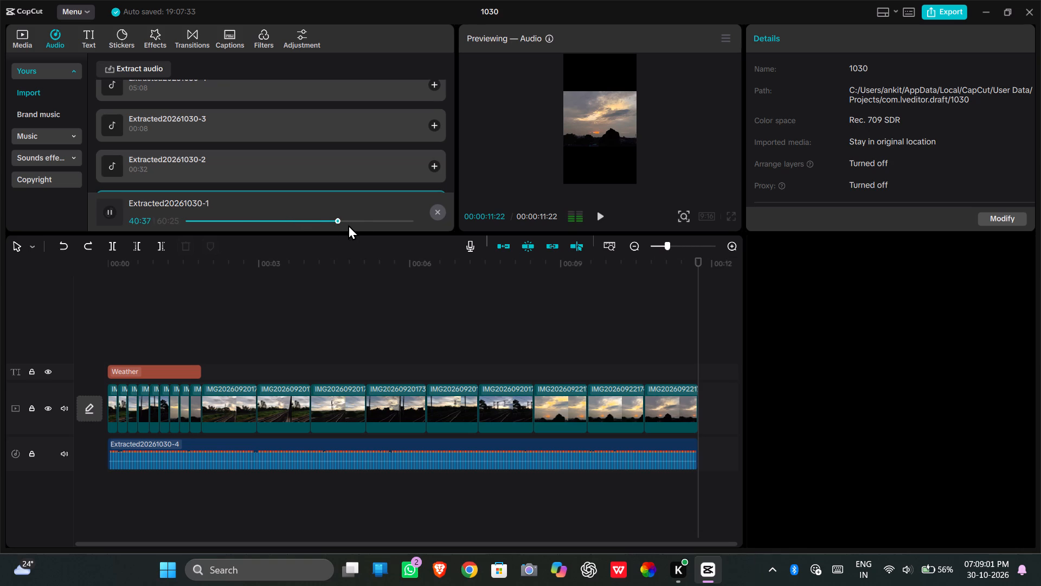
pyautogui.click(364, 220)
pyautogui.click(393, 220)
pyautogui.click(403, 219)
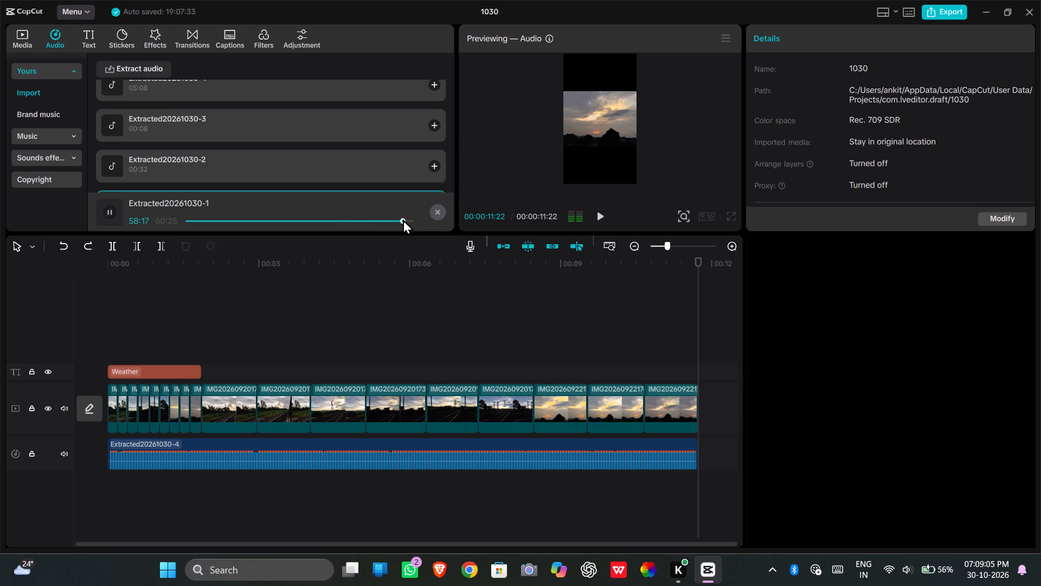
pyautogui.click(409, 219)
pyautogui.click(413, 220)
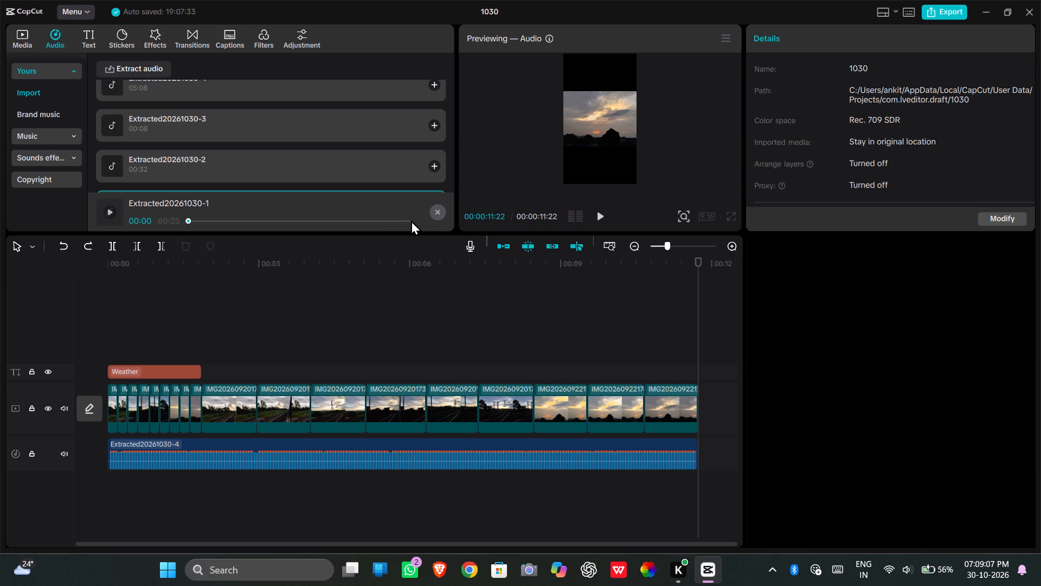
pyautogui.click(435, 213)
# Replay the whole edit from 00:00:00:00 and check several frames along the timeline up to 00:00:07:27.
pyautogui.scroll(2, 350, 200)
pyautogui.scroll(-2, 350, 200)
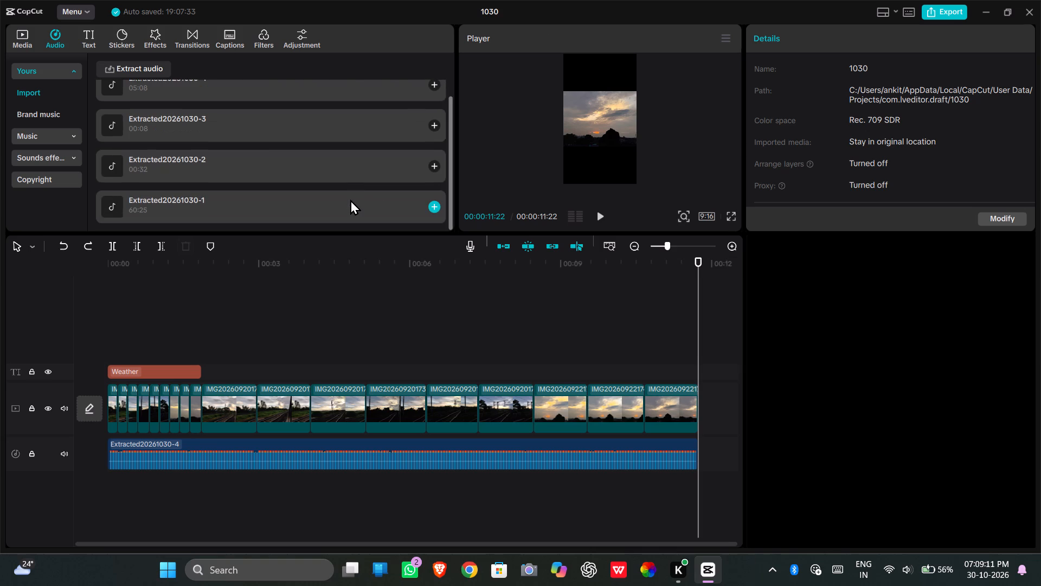
pyautogui.scroll(-2, 350, 200)
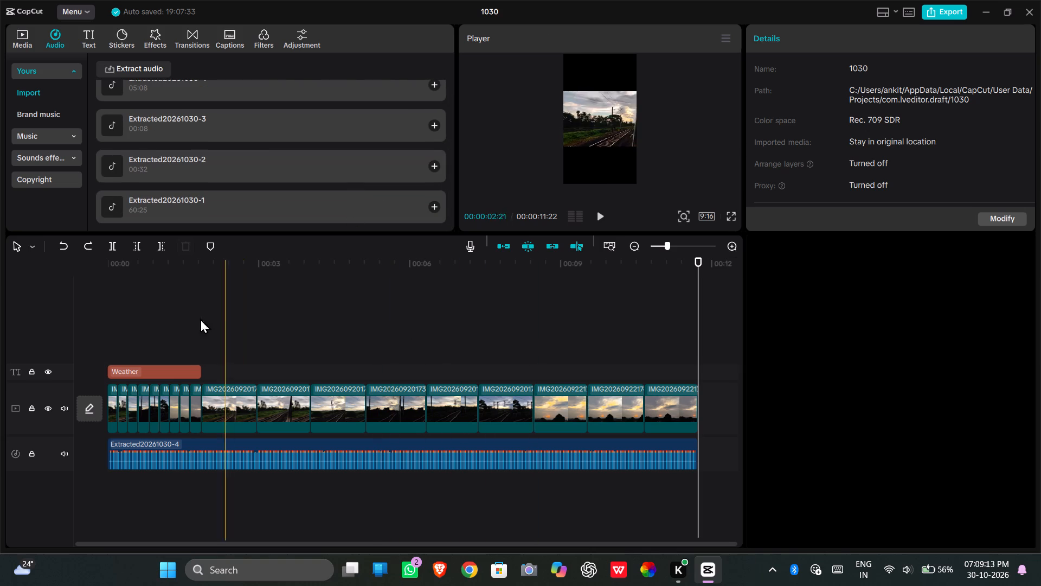
pyautogui.click(108, 315)
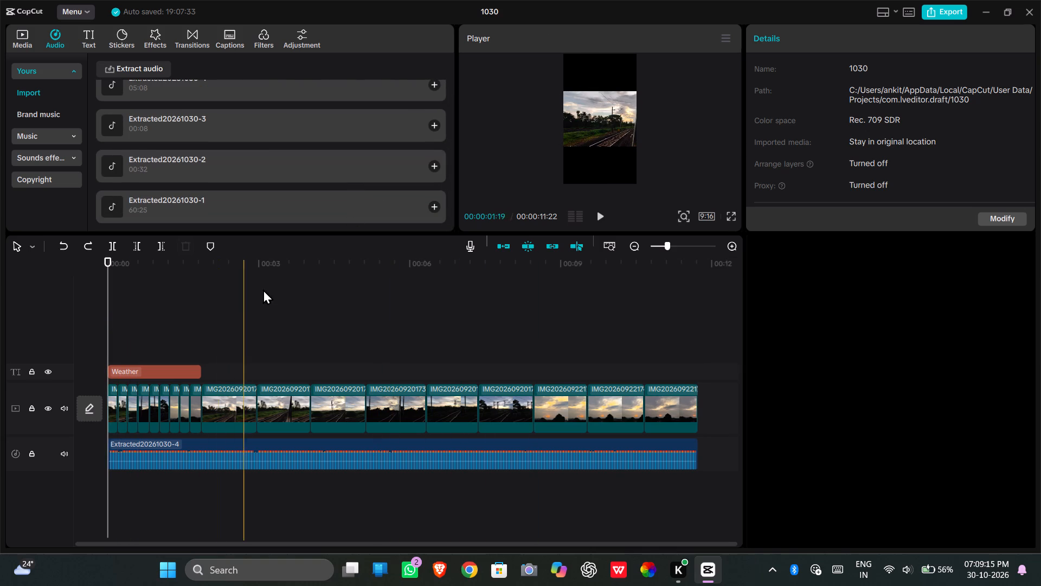
pyautogui.click(599, 217)
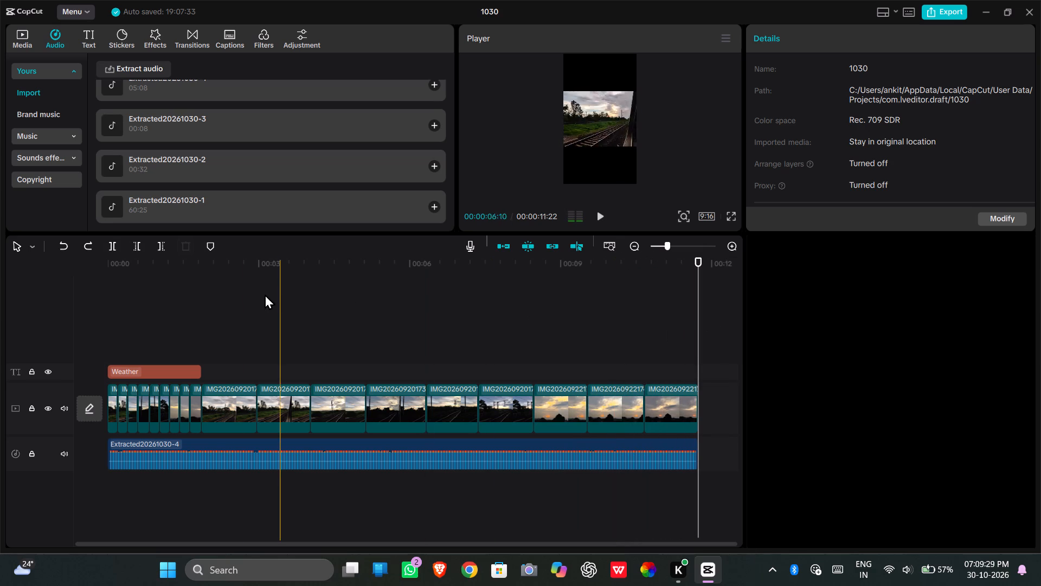
pyautogui.click(96, 297)
pyautogui.click(240, 291)
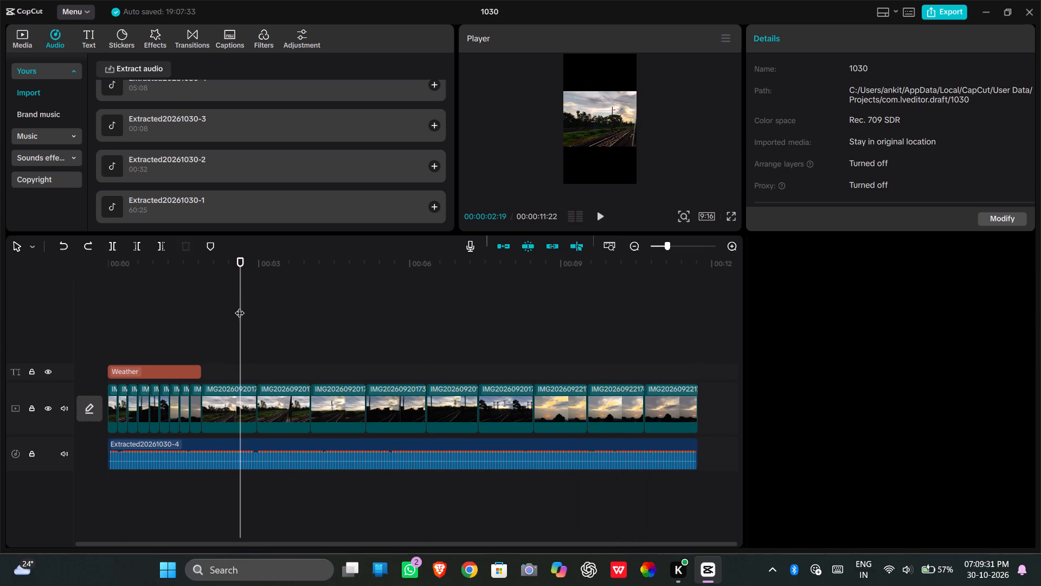
pyautogui.click(241, 313)
pyautogui.click(415, 336)
pyautogui.click(506, 333)
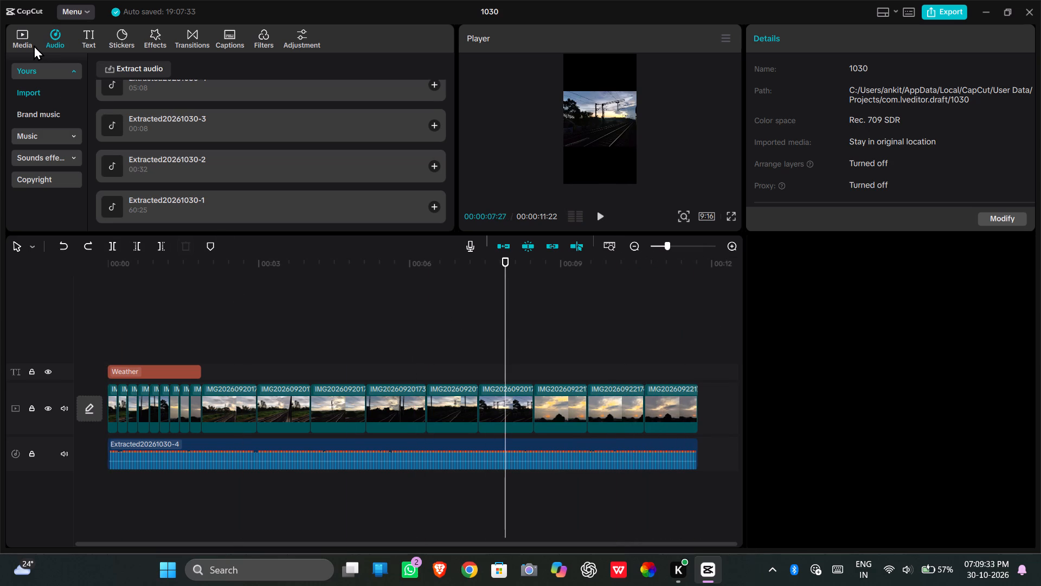
# Add the imported photo IMG20260920172301.jpg to the main track after the last clip, at 00:00:11:22.
pyautogui.click(24, 44)
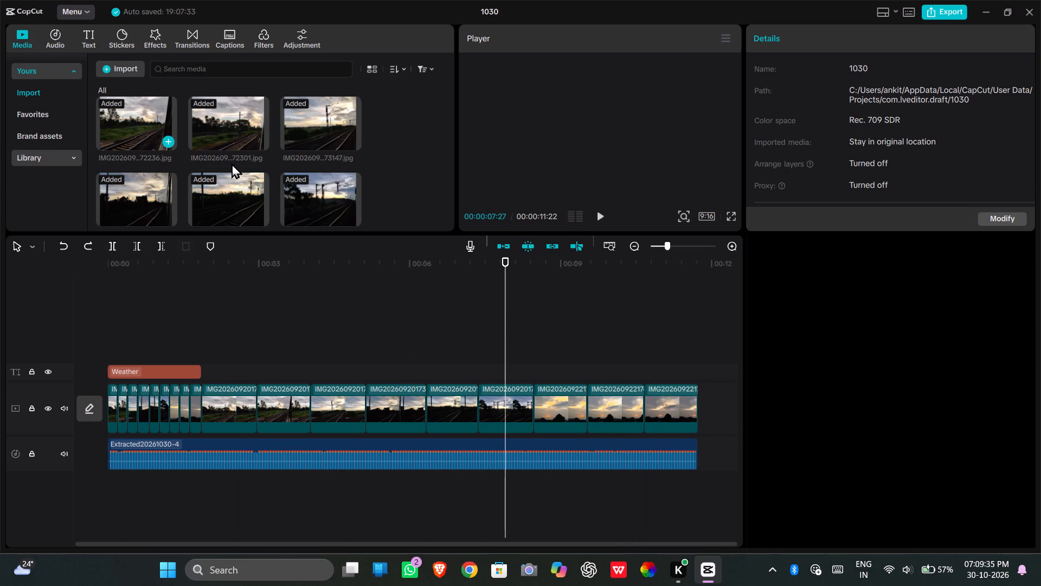
pyautogui.scroll(-3, 232, 163)
pyautogui.scroll(1, 232, 163)
pyautogui.scroll(-1, 232, 163)
pyautogui.scroll(1, 232, 163)
pyautogui.scroll(-8, 232, 163)
pyautogui.scroll(2, 232, 163)
pyautogui.click(246, 129)
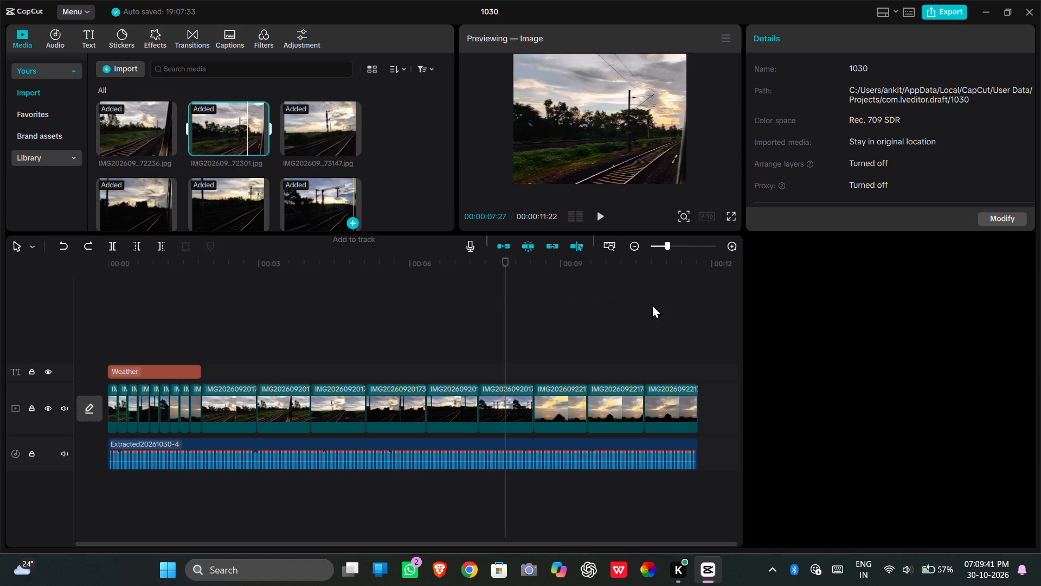
pyautogui.click(703, 308)
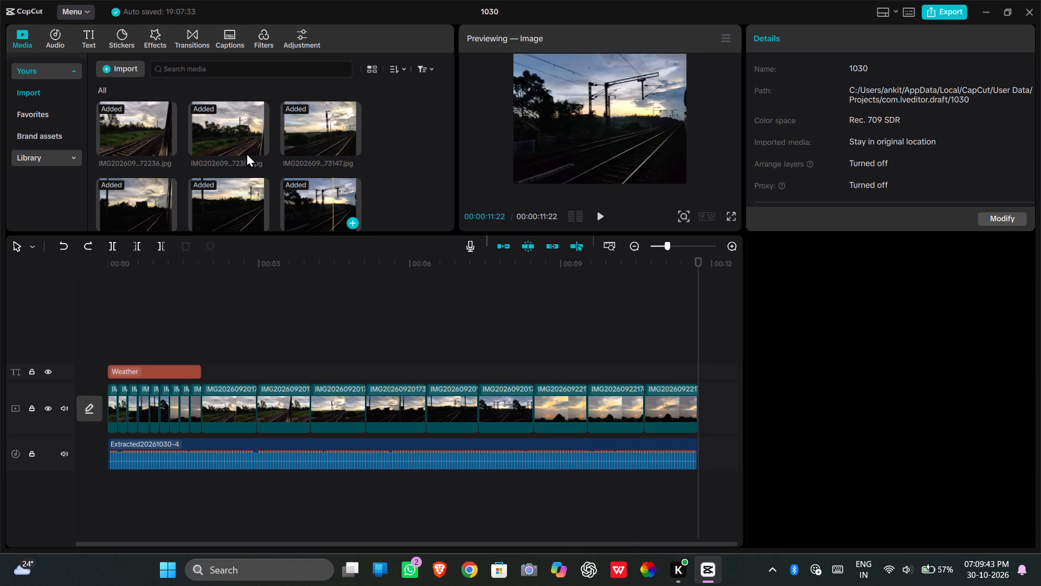
pyautogui.click(260, 148)
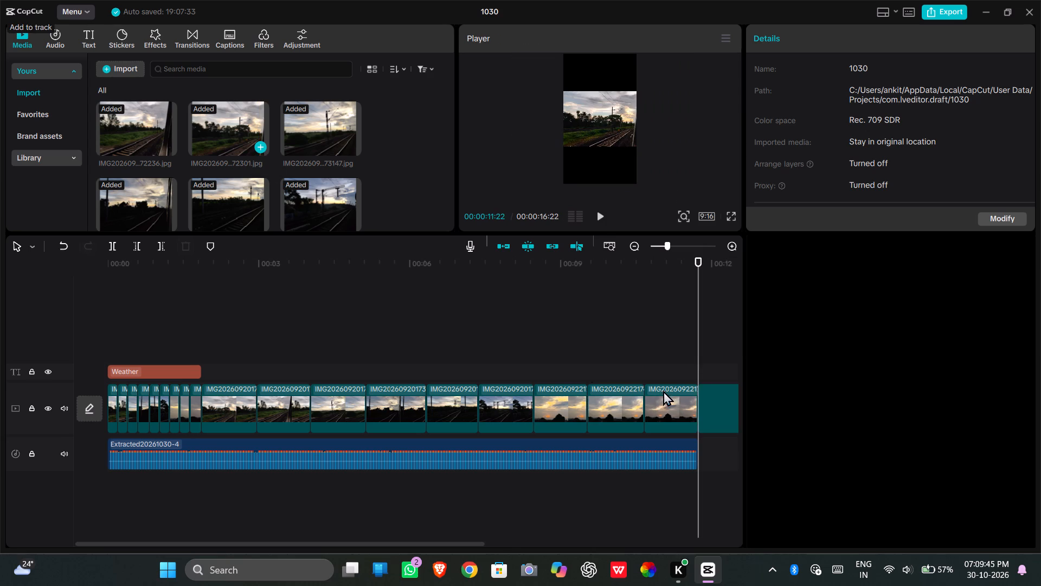
# Extend the end of the newly added IMG20260920172301.jpg clip to a duration of about 01:36:07:25.
pyautogui.click(715, 413)
pyautogui.click(729, 414)
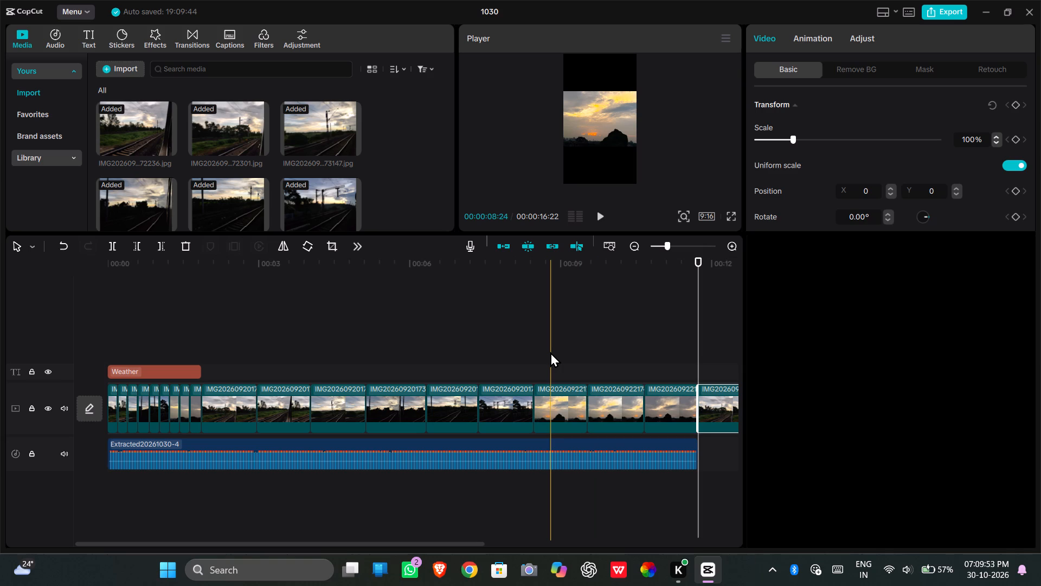
pyautogui.hotkey('ctrl', '-')
pyautogui.hotkey('ctrl', '-')
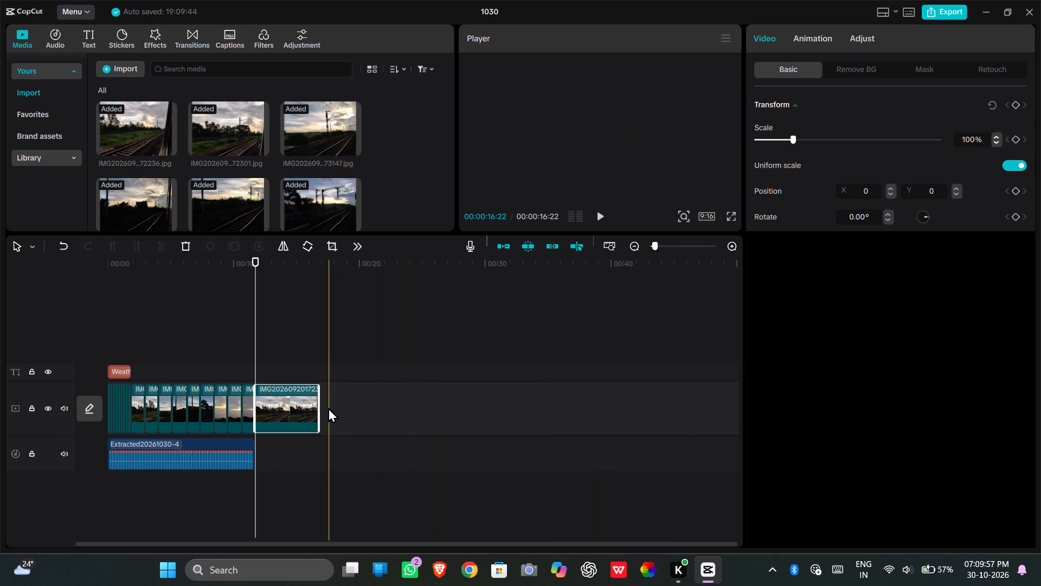
pyautogui.moveTo(317, 410); pyautogui.dragTo(946, 439)
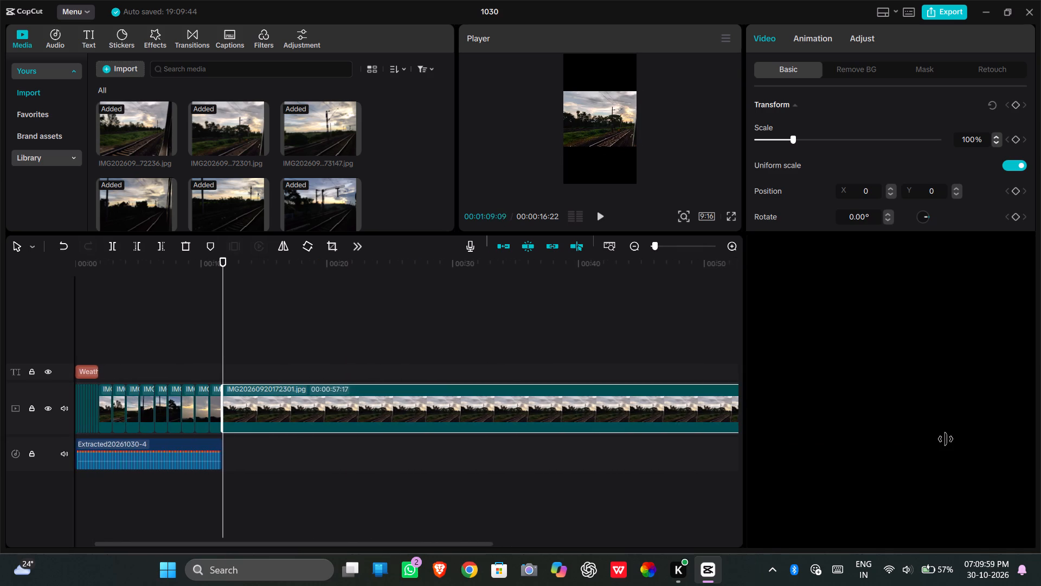
pyautogui.moveTo(946, 439); pyautogui.dragTo(1040, 432)
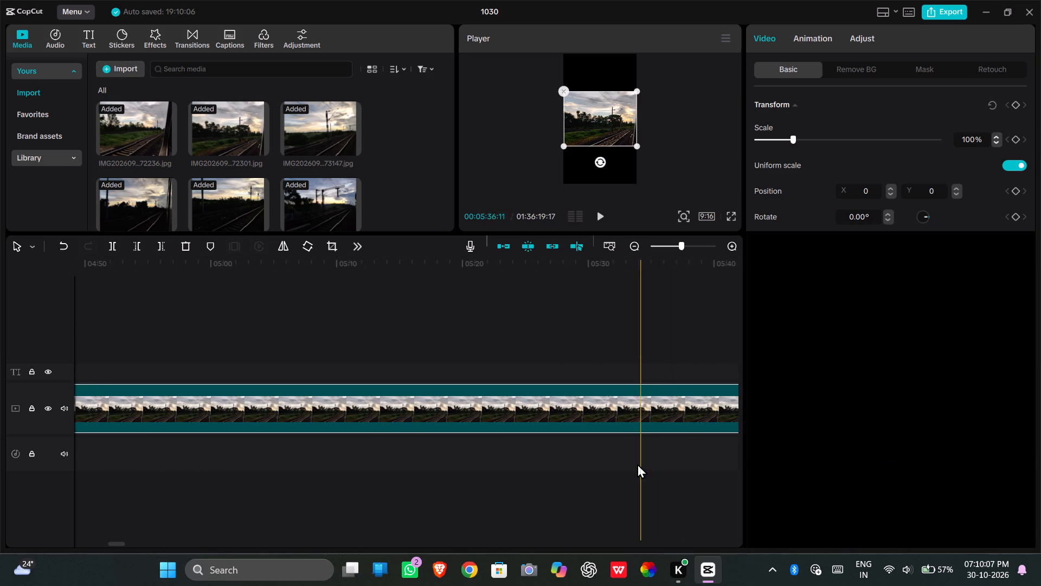
# Look along the extended photo clip, fit its whole length in the timeline and place the playhead at its end, 01:36:19:17.
pyautogui.moveTo(596, 475); pyautogui.dragTo(990, 478)
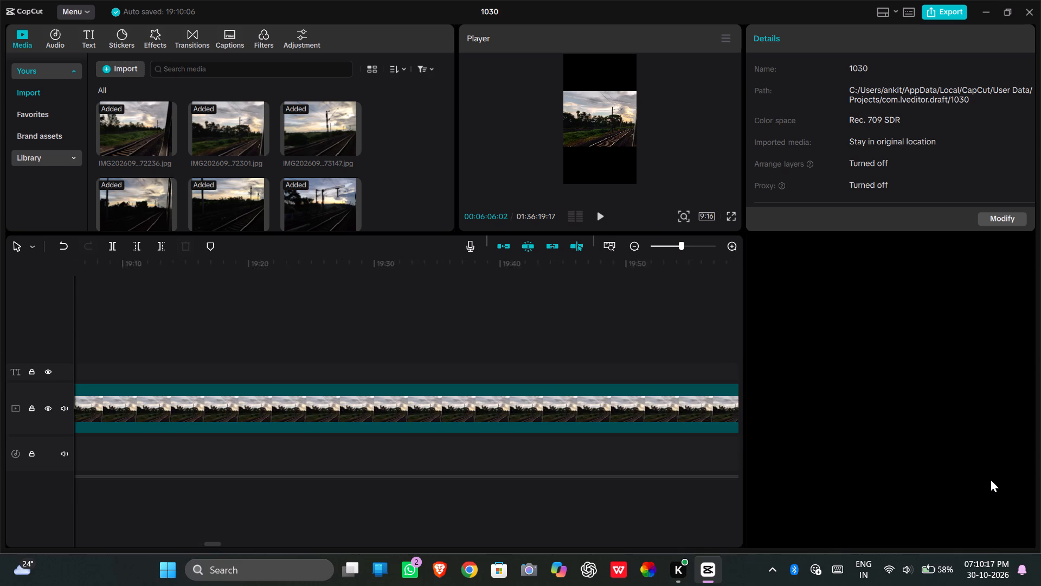
pyautogui.moveTo(990, 478); pyautogui.dragTo(1040, 480)
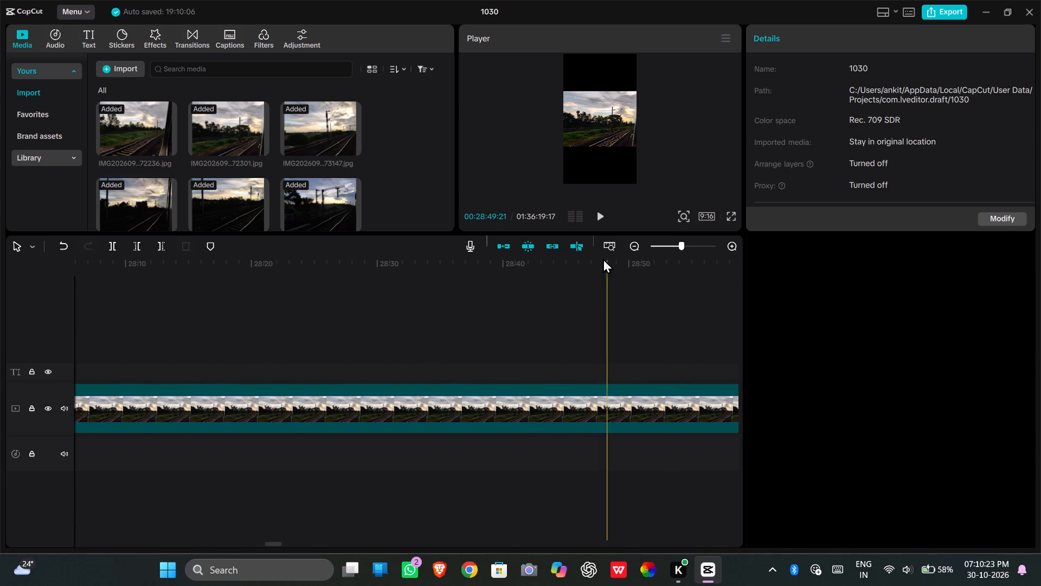
pyautogui.click(501, 213)
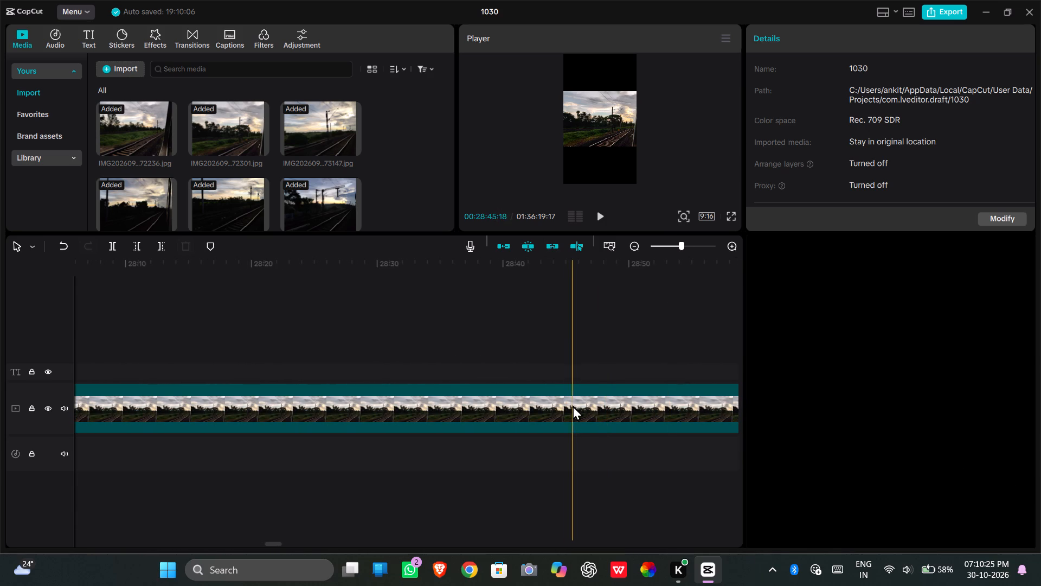
pyautogui.hotkey('ctrl', '-')
pyautogui.hotkey('ctrl', '-')
pyautogui.hotkey('ctrl', '-')
pyautogui.hotkey('ctrl', '-')
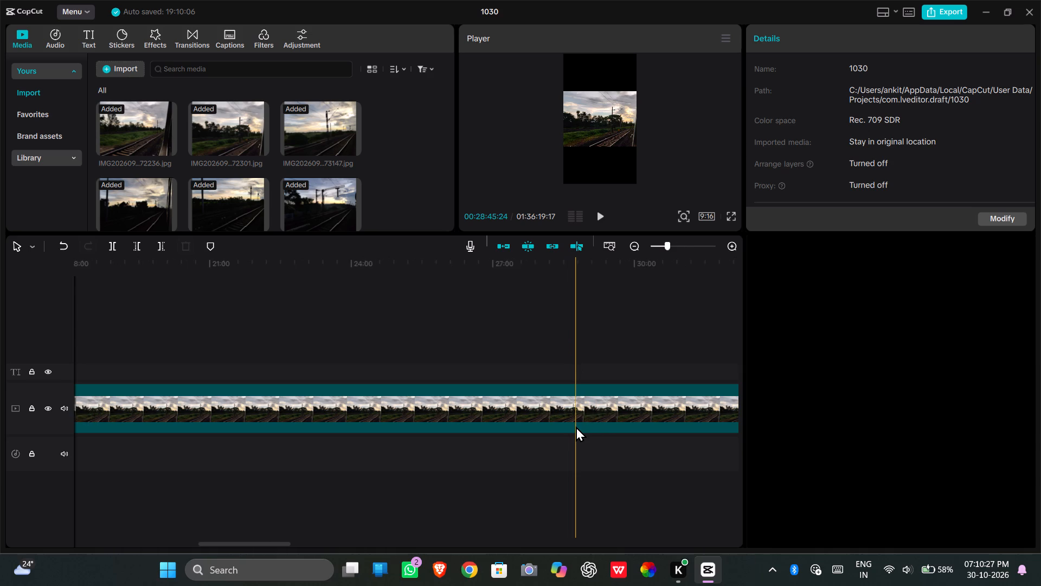
pyautogui.hotkey('ctrl', '-')
pyautogui.hotkey('ctrl', '-')
pyautogui.hotkey('ctrl', '-')
pyautogui.hotkey('ctrl', '-')
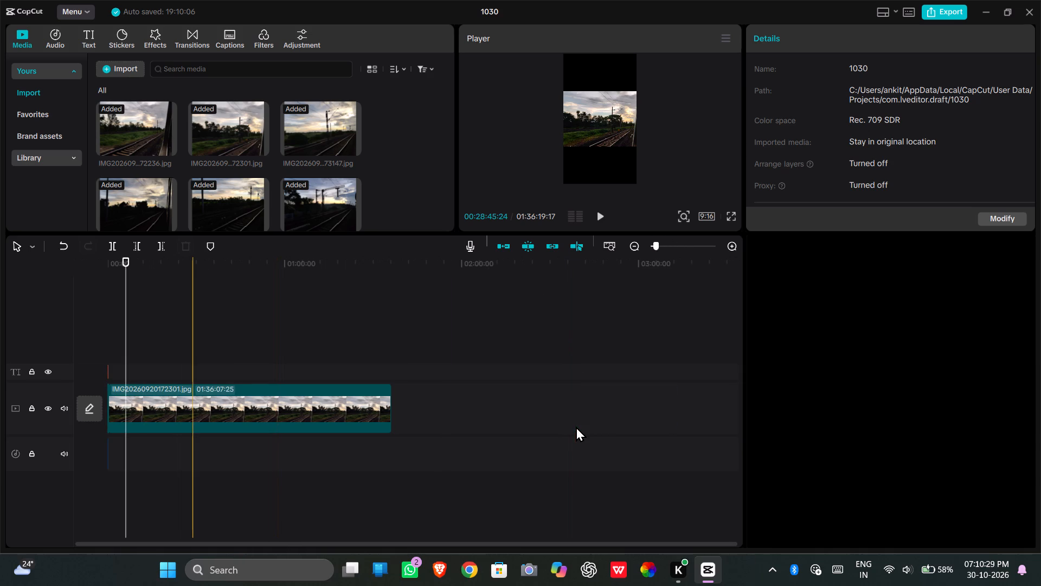
pyautogui.click(547, 409)
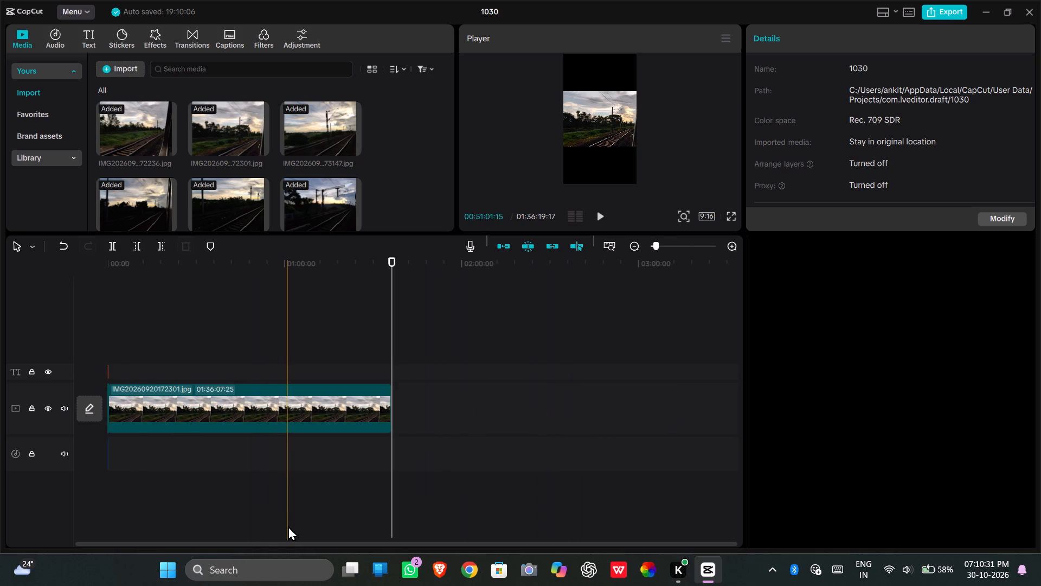
pyautogui.click(288, 509)
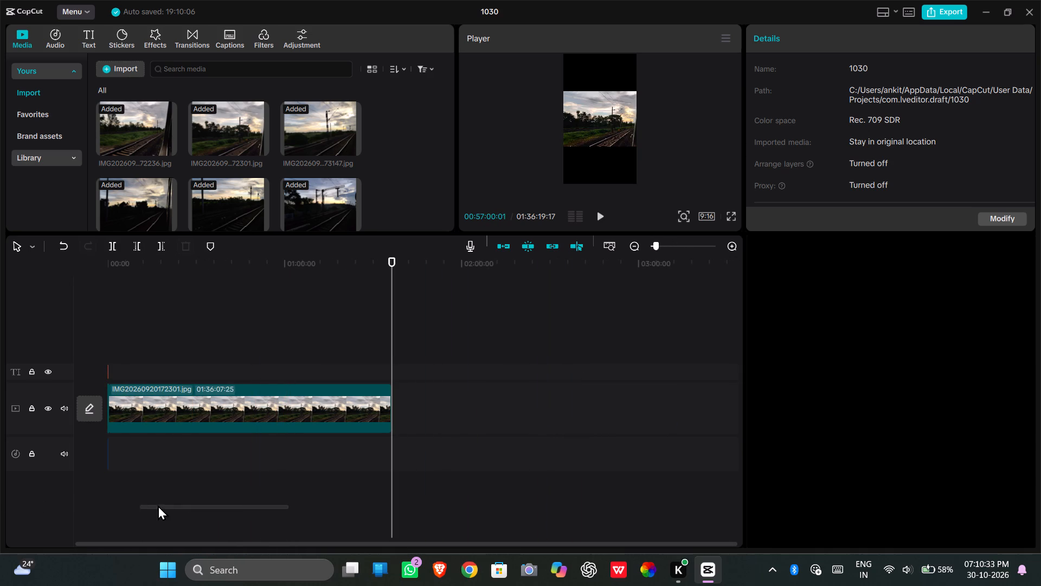
pyautogui.click(415, 504)
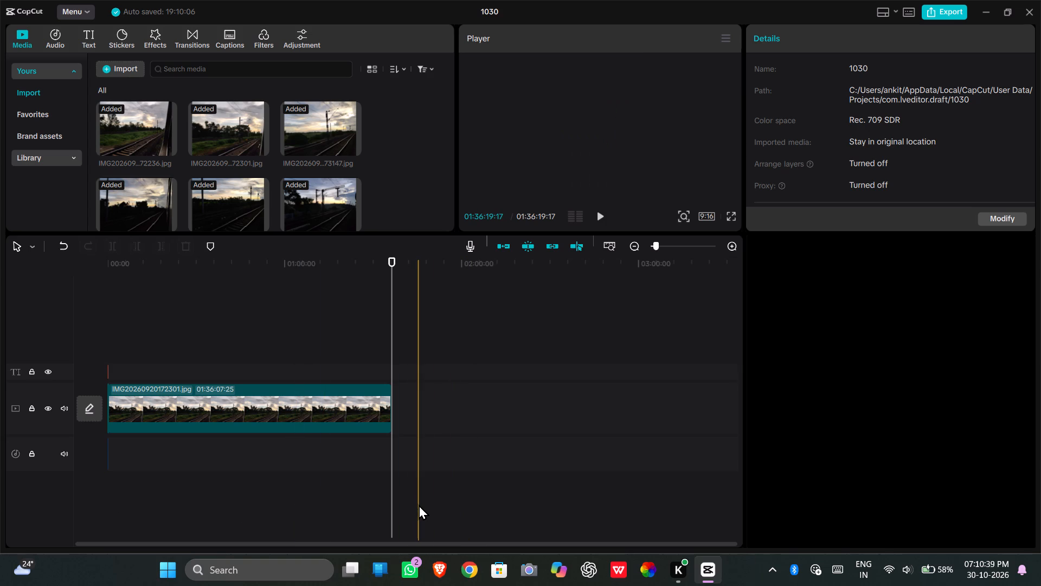
# Examine the end of the extended photo clip around 01:36:19:17, from the overall timeline down to individual frames.
pyautogui.hotkey('ctrl', '-')
pyautogui.hotkey('ctrl', '-')
pyautogui.hotkey('ctrl', '-')
pyautogui.hotkey('ctrl', '-')
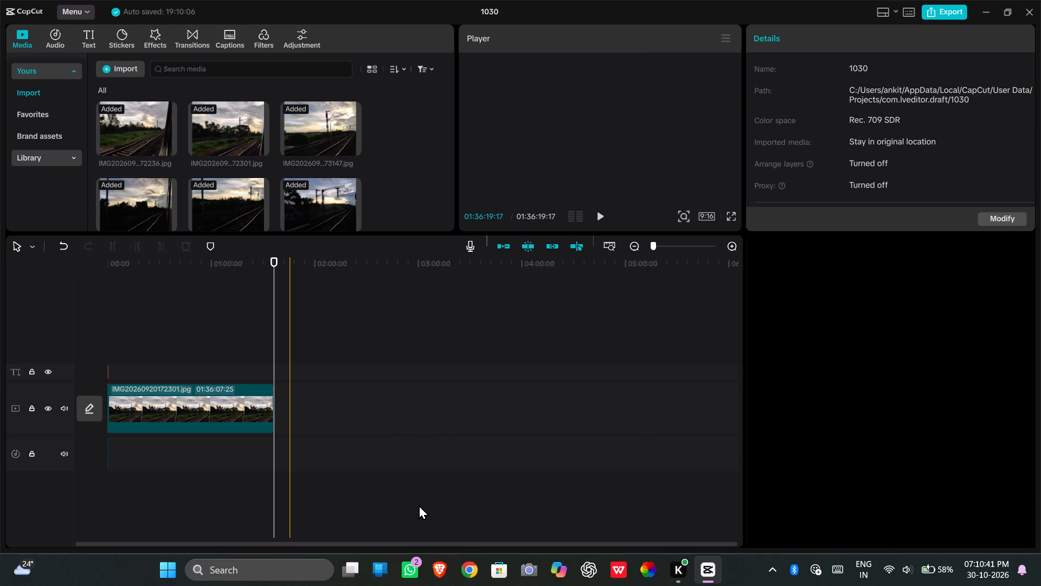
pyautogui.hotkey('ctrl', '+')
pyautogui.hotkey('ctrl', '+')
pyautogui.hotkey('ctrl', '+')
pyautogui.hotkey('ctrl', '+')
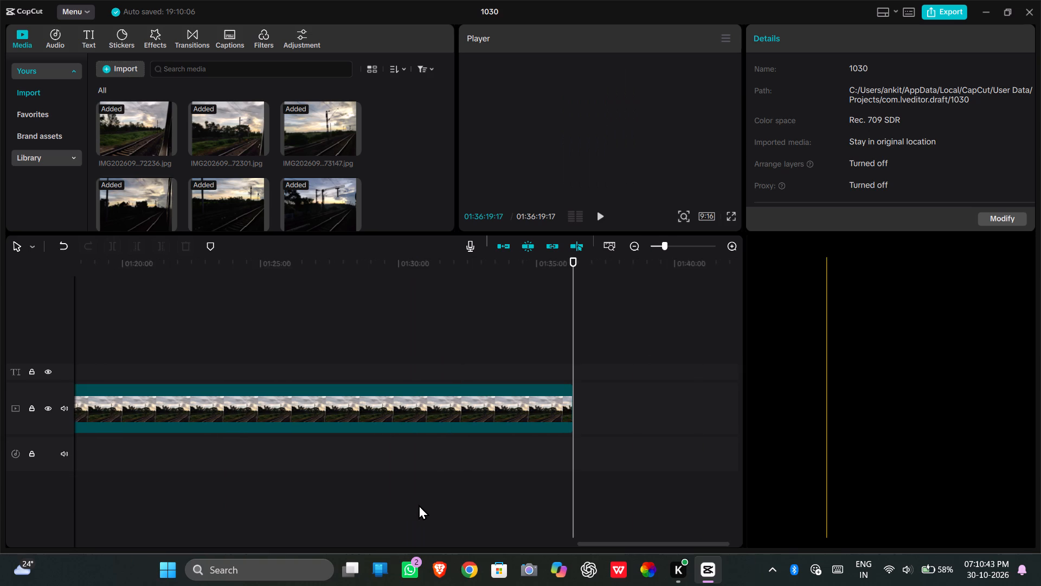
pyautogui.hotkey('ctrl', '+')
pyautogui.hotkey('ctrl', '+')
pyautogui.hotkey('ctrl', '+')
pyautogui.hotkey('ctrl', '+')
pyautogui.hotkey('ctrl', '+')
pyautogui.hotkey('ctrl', '+')
pyautogui.hotkey('ctrl', '+')
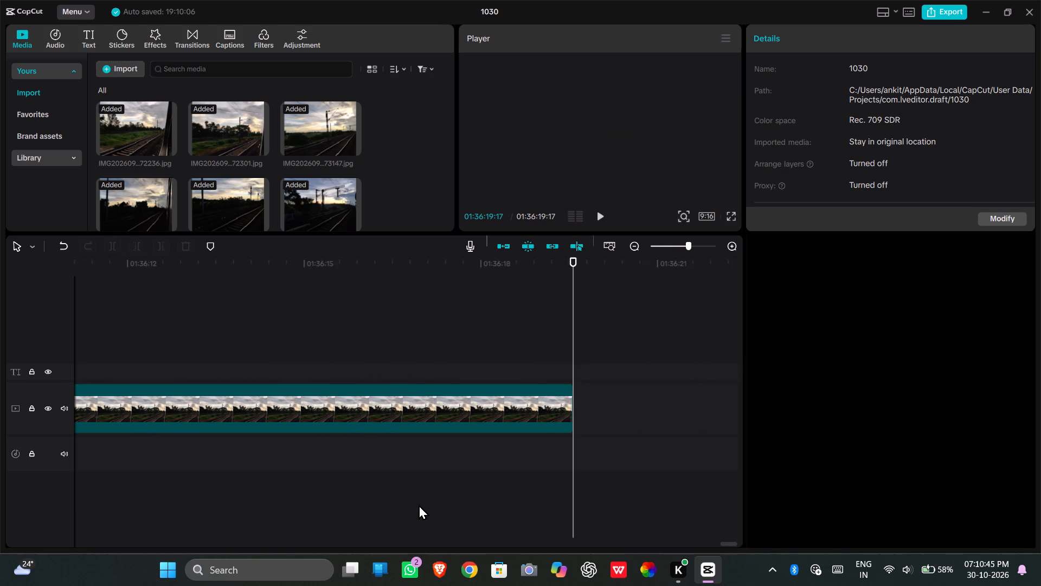
pyautogui.hotkey('ctrl', '+')
pyautogui.hotkey('ctrl', '+')
pyautogui.hotkey('ctrl', '+')
pyautogui.hotkey('ctrl', '+')
pyautogui.hotkey('ctrl', '+')
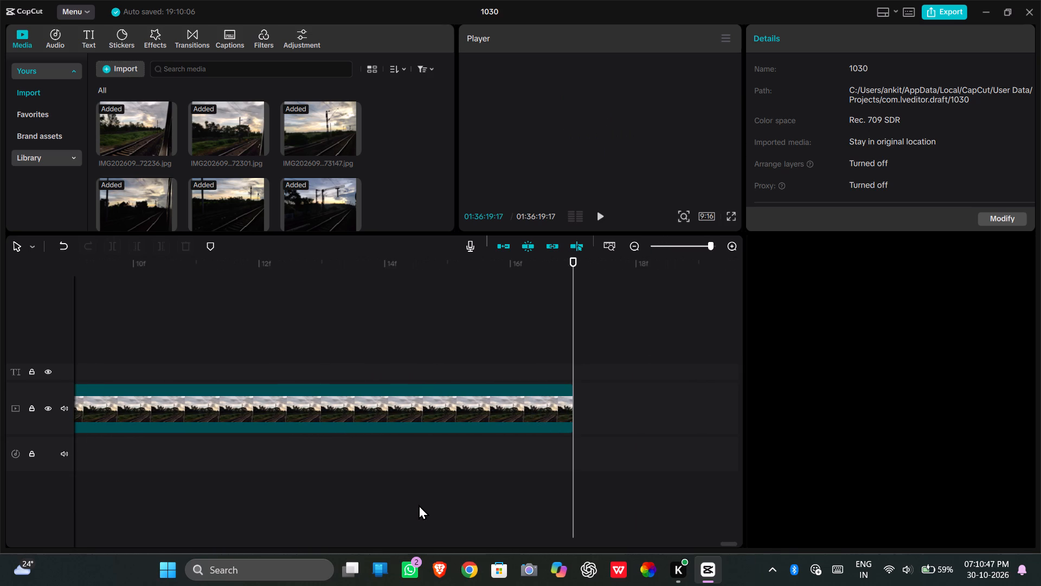
pyautogui.hotkey('ctrl', '+')
pyautogui.hotkey('ctrl', '+')
pyautogui.hotkey('ctrl', '+')
pyautogui.hotkey('ctrl', '+')
pyautogui.hotkey('ctrl', '+')
pyautogui.hotkey('ctrl', '+')
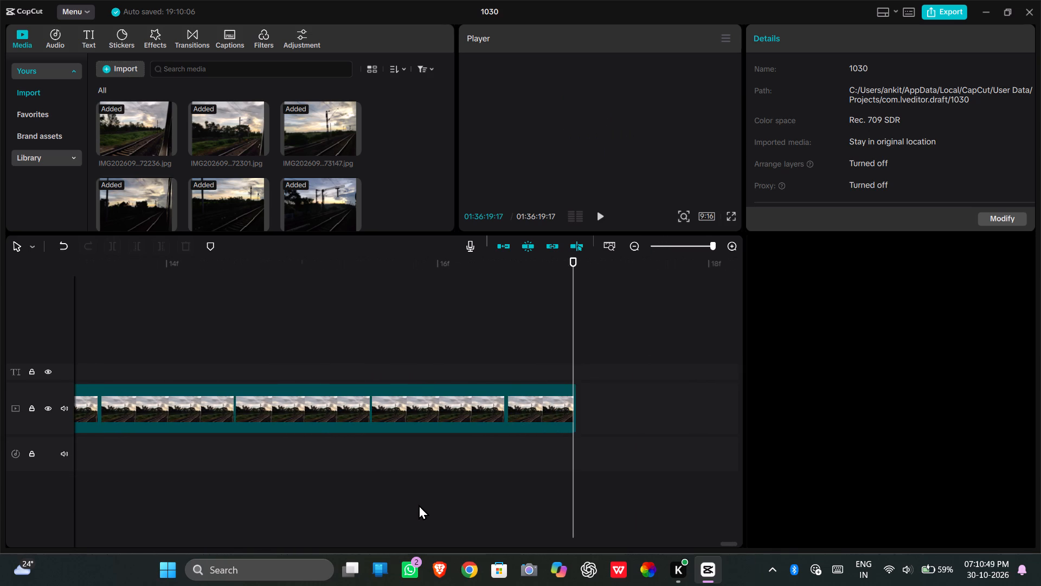
# Examine the beginning of the timeline, covering the Weather text, the short photo clips and the extracted audio.
pyautogui.hotkey('ctrl', '-')
pyautogui.hotkey('ctrl', '-')
pyautogui.hotkey('ctrl', '-')
pyautogui.hotkey('ctrl', '-')
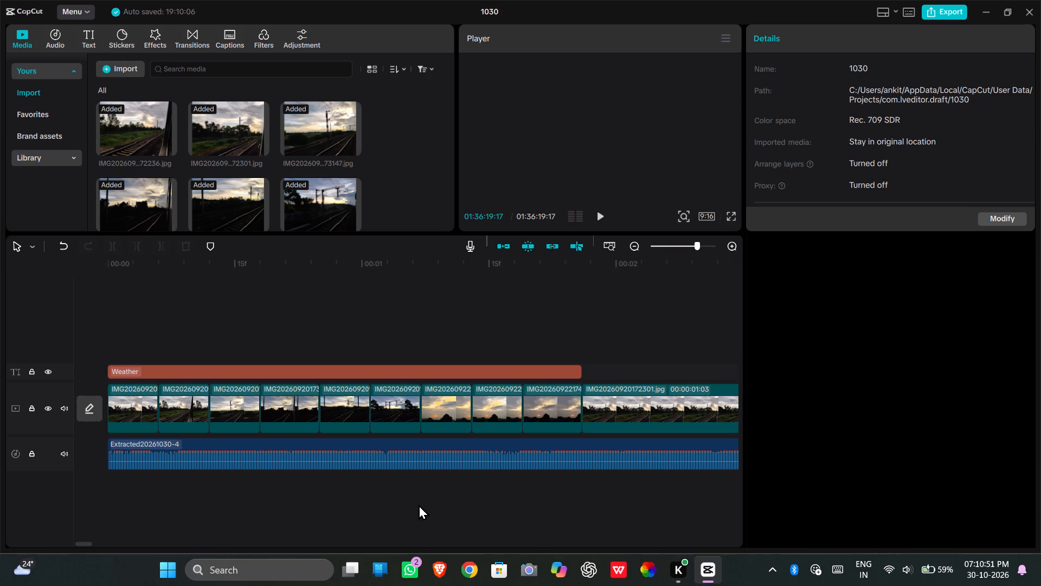
pyautogui.hotkey('ctrl', '-')
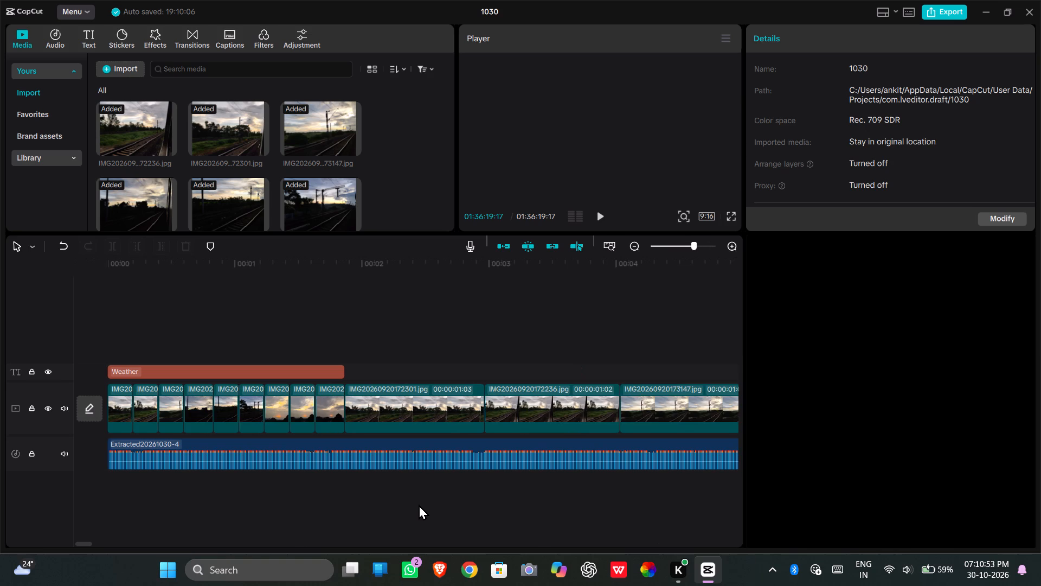
pyautogui.hotkey('ctrl', '-')
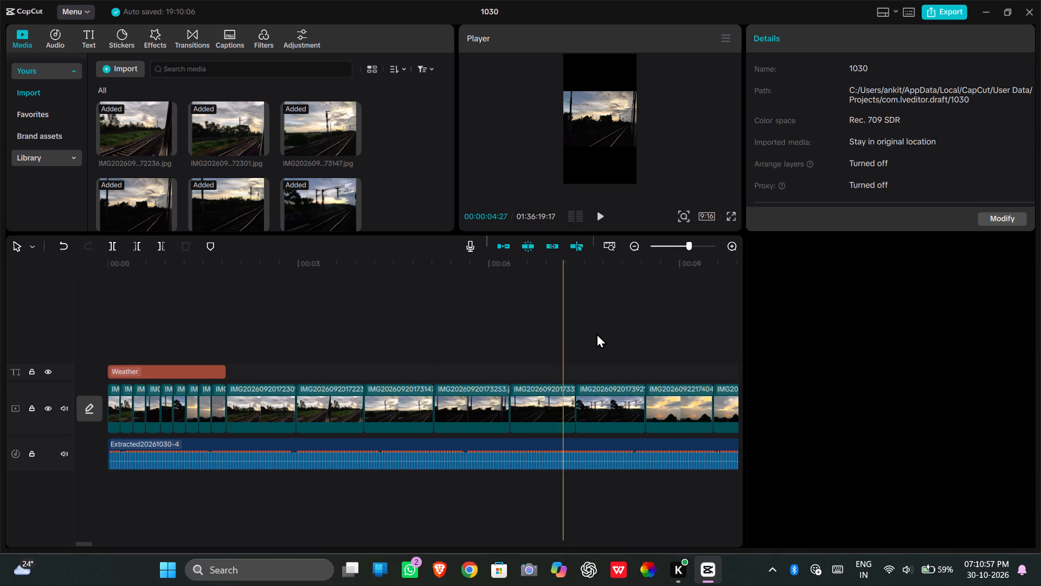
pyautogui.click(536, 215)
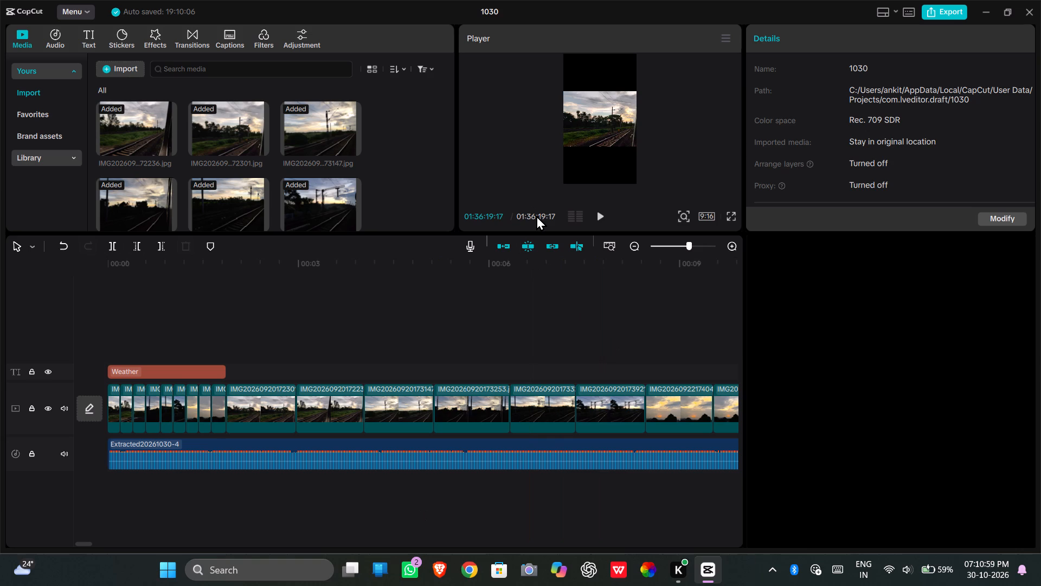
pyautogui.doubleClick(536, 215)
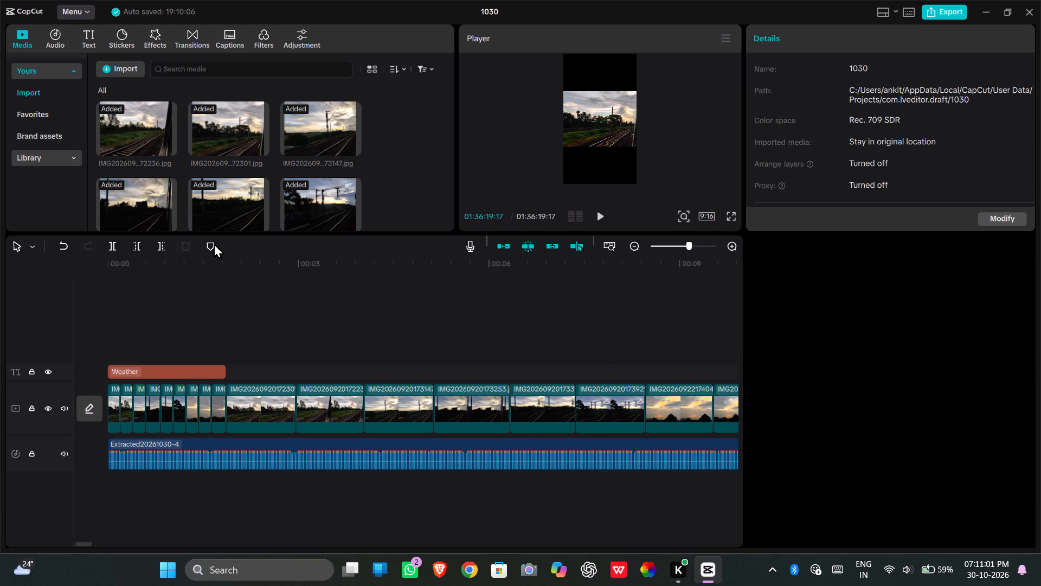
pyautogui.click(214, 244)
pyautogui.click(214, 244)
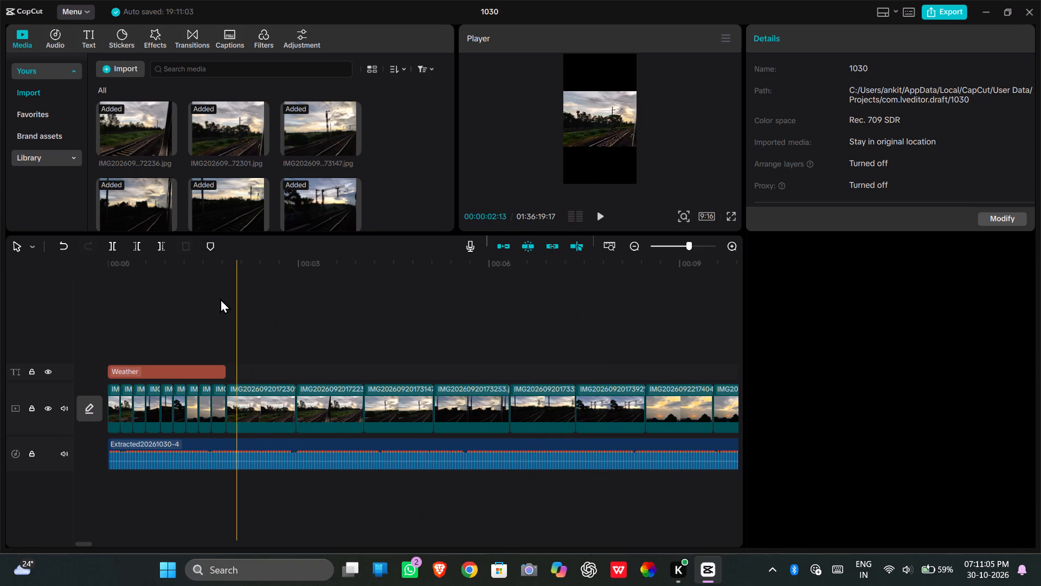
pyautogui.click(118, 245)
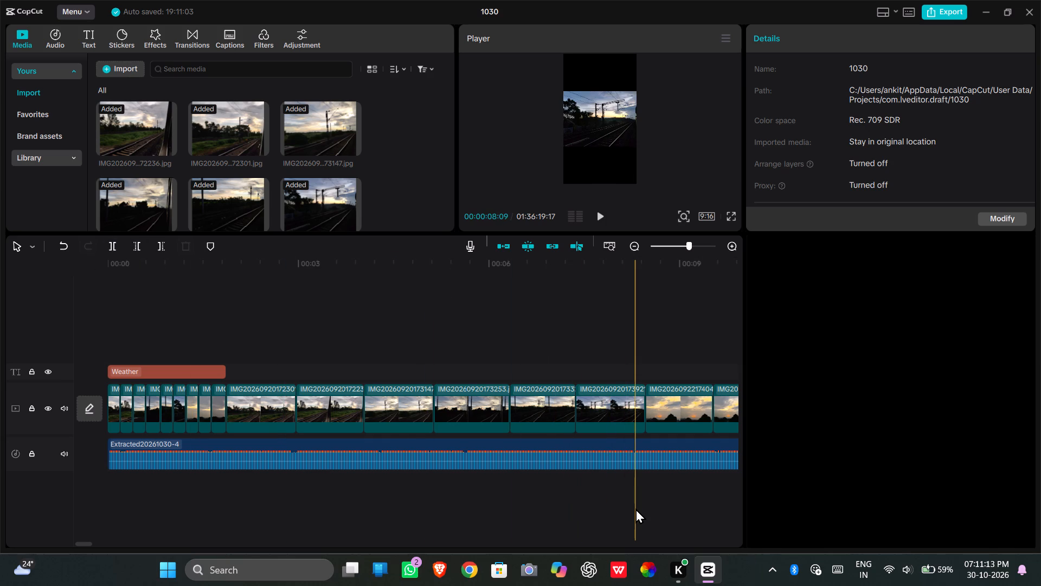
# Look along the extended IMG20260920172301.jpg clip from the end of the audio and place the playhead at 00:09:24:24.
pyautogui.moveTo(513, 509); pyautogui.dragTo(845, 470)
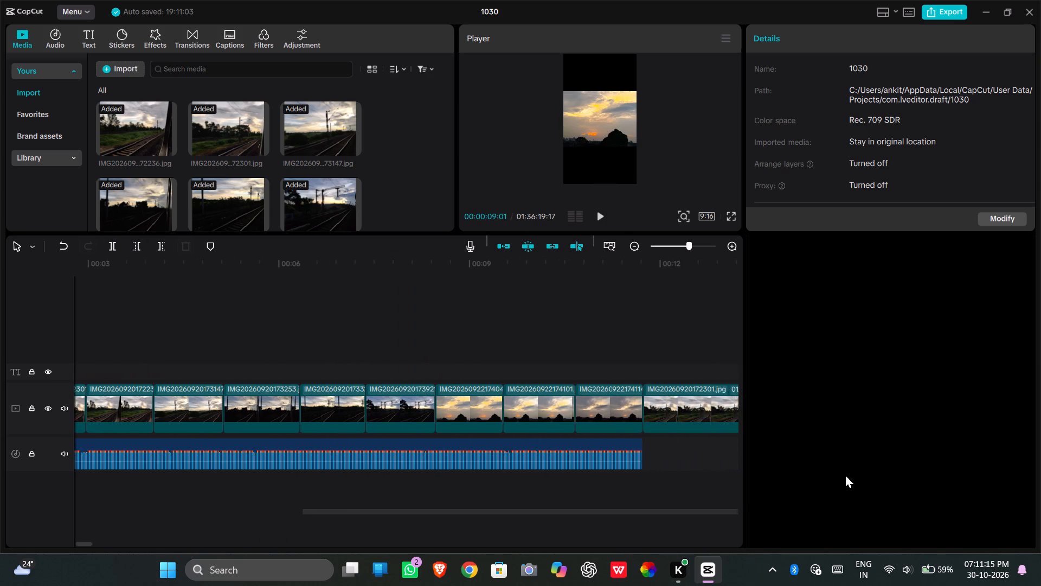
pyautogui.moveTo(845, 470); pyautogui.dragTo(868, 315)
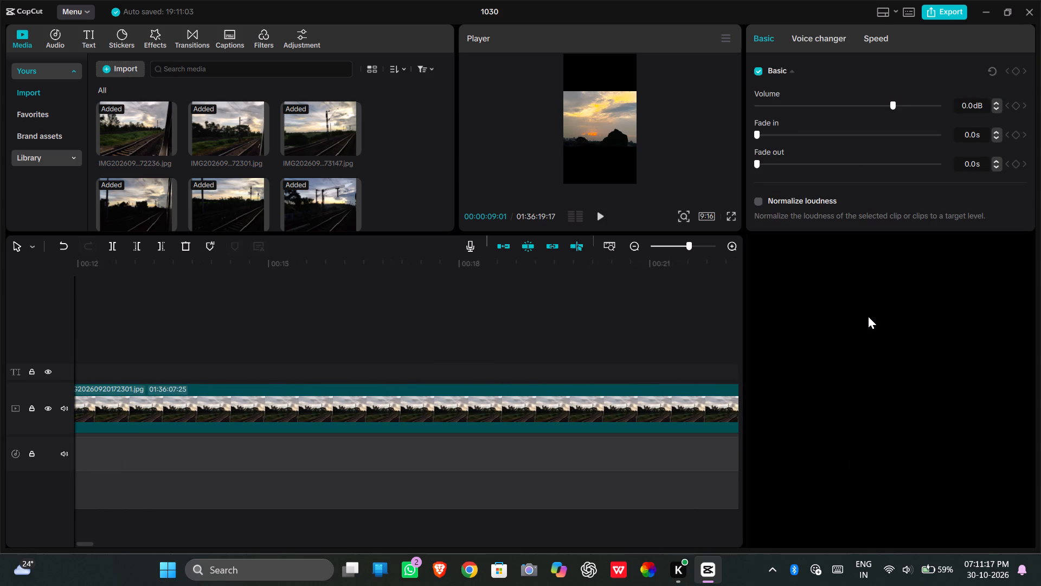
pyautogui.moveTo(868, 315); pyautogui.dragTo(844, 538)
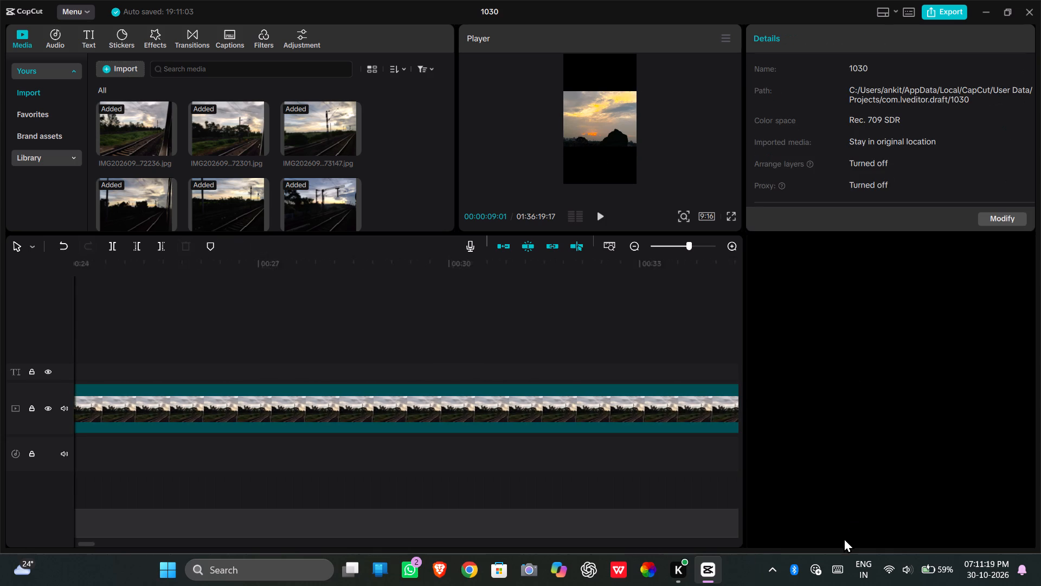
pyautogui.moveTo(844, 538); pyautogui.dragTo(851, 509)
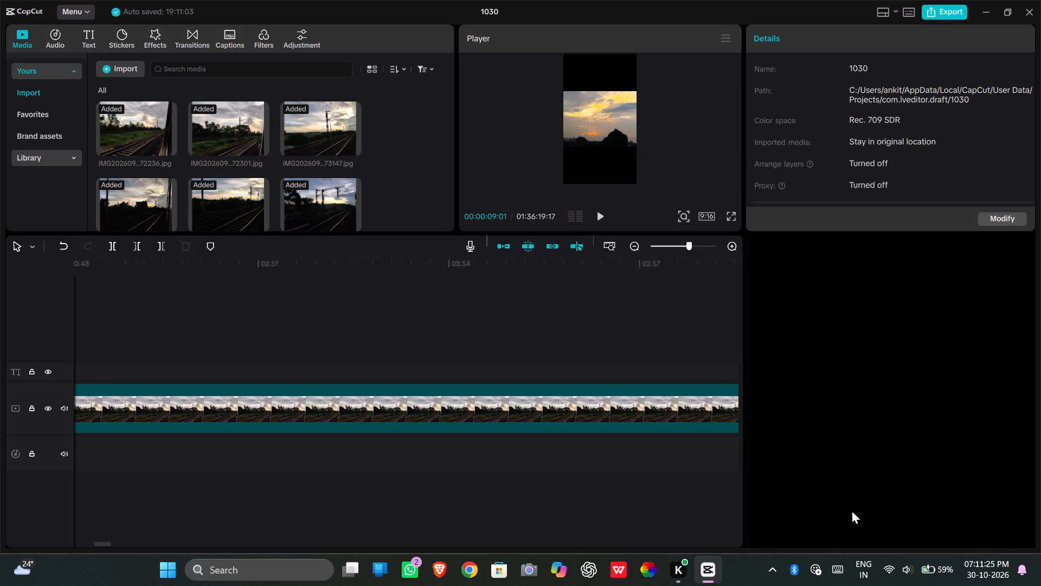
pyautogui.moveTo(851, 509); pyautogui.dragTo(672, 472)
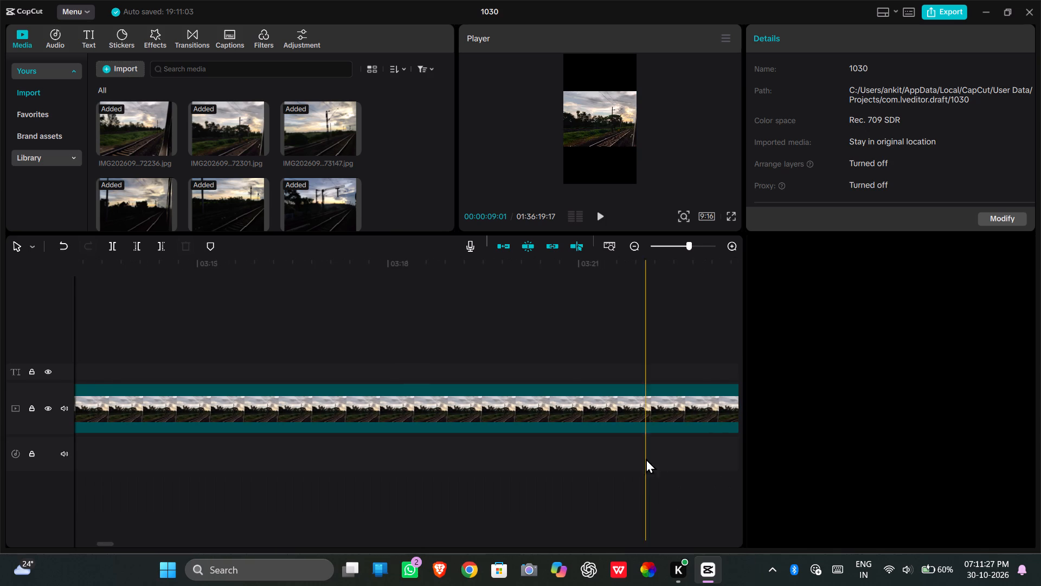
pyautogui.moveTo(547, 314); pyautogui.dragTo(831, 326)
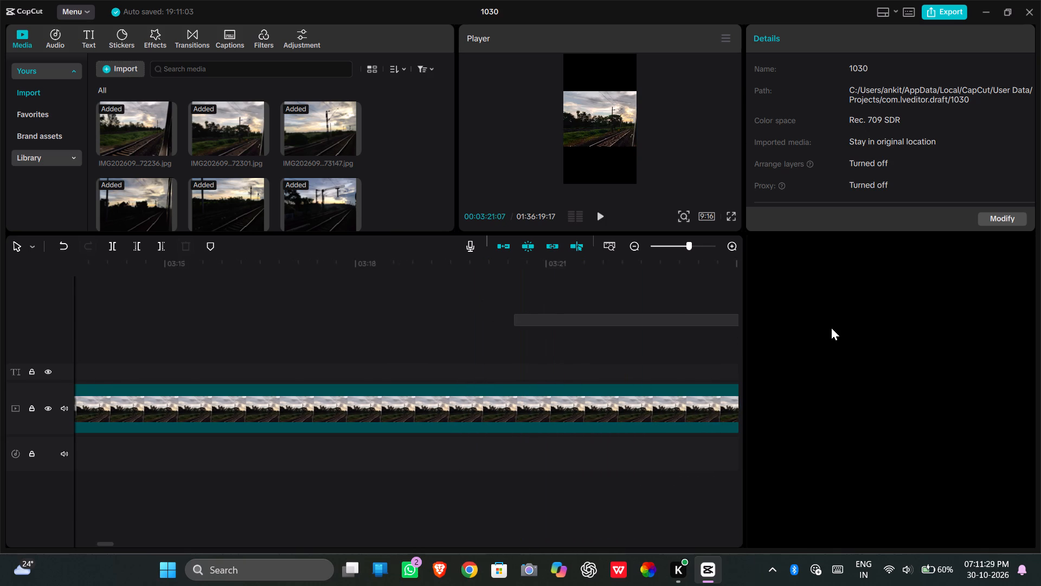
pyautogui.moveTo(831, 326); pyautogui.dragTo(834, 327)
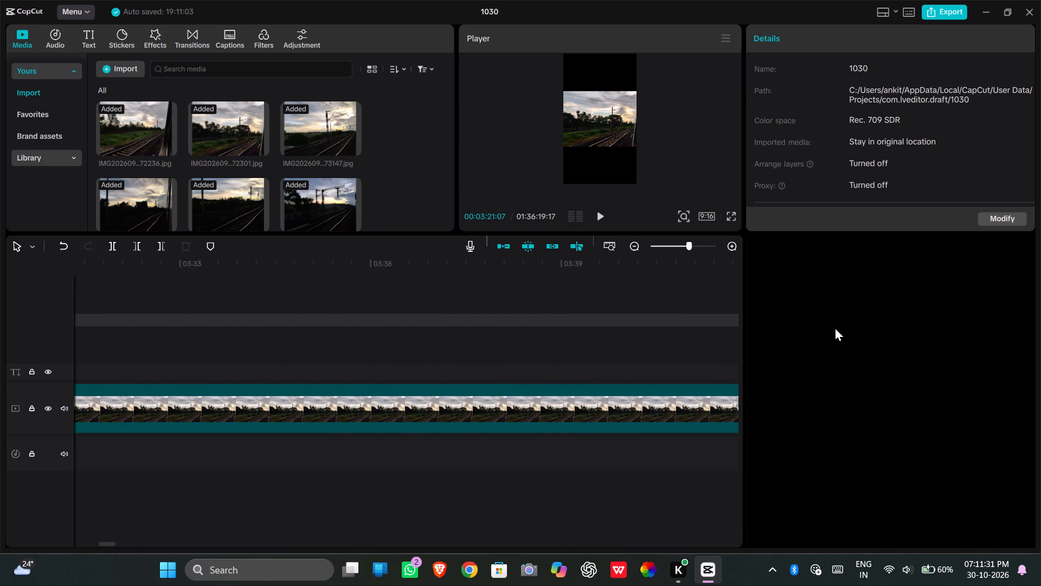
pyautogui.moveTo(834, 327); pyautogui.dragTo(912, 331)
pyautogui.click(912, 331)
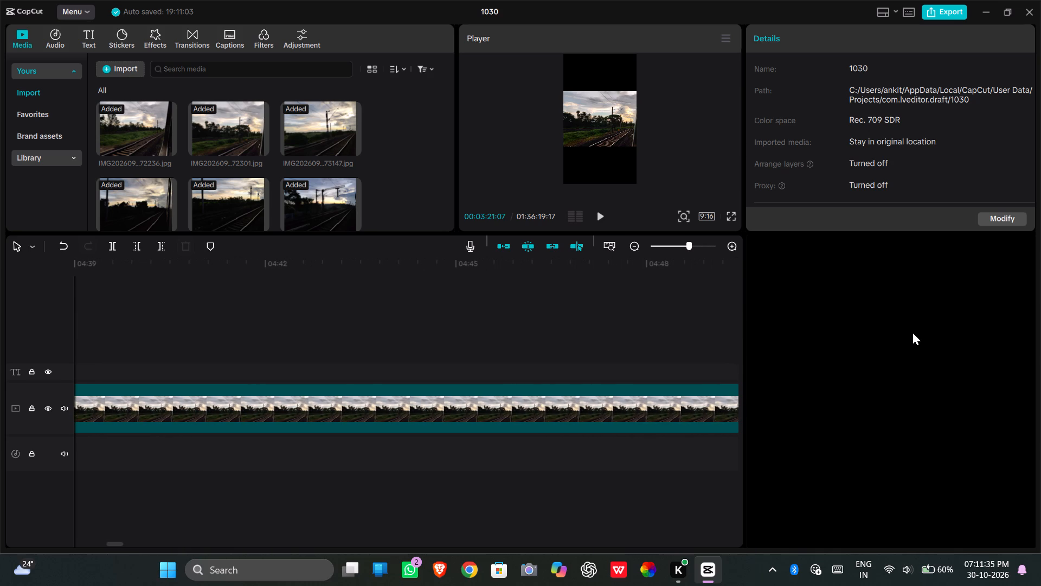
pyautogui.moveTo(581, 307); pyautogui.dragTo(991, 307)
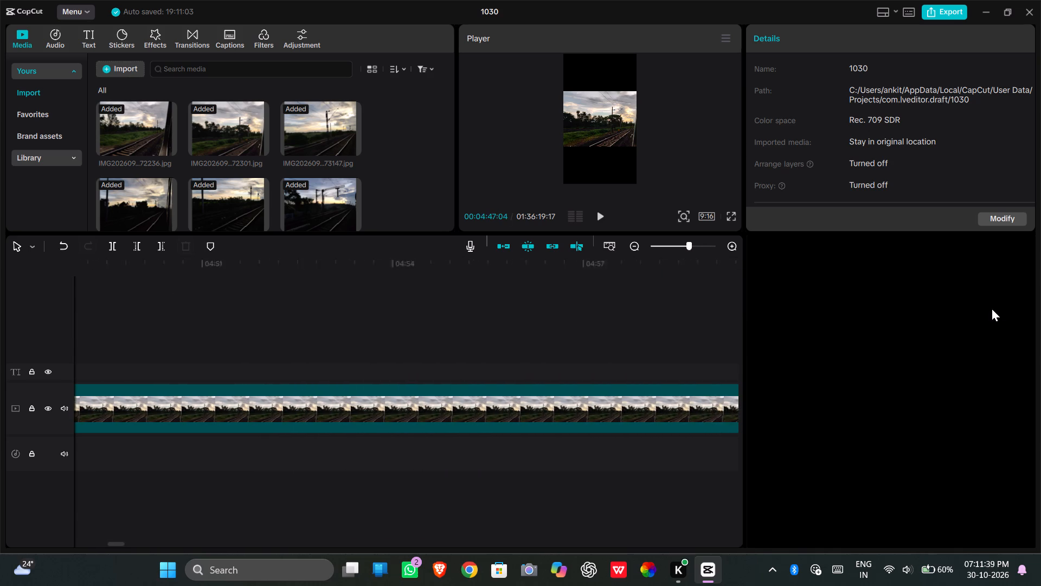
pyautogui.moveTo(991, 307); pyautogui.dragTo(986, 307)
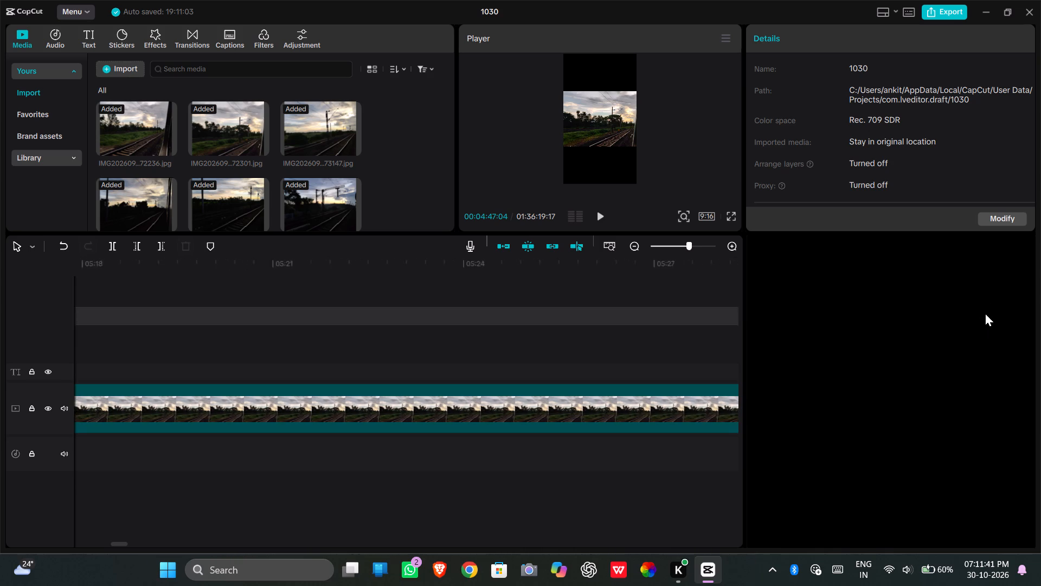
pyautogui.moveTo(986, 307); pyautogui.dragTo(988, 311)
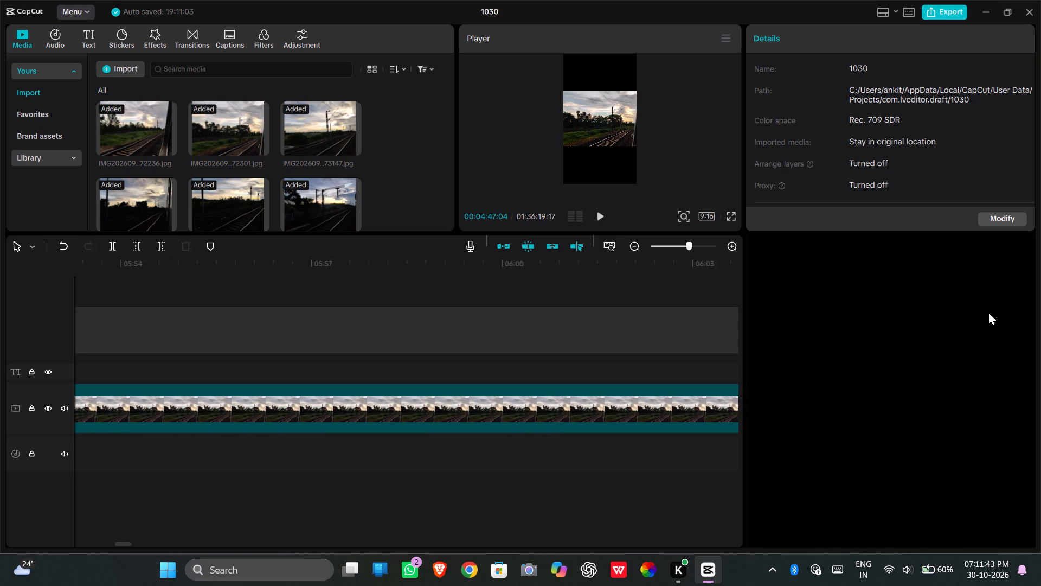
pyautogui.moveTo(988, 311); pyautogui.dragTo(983, 349)
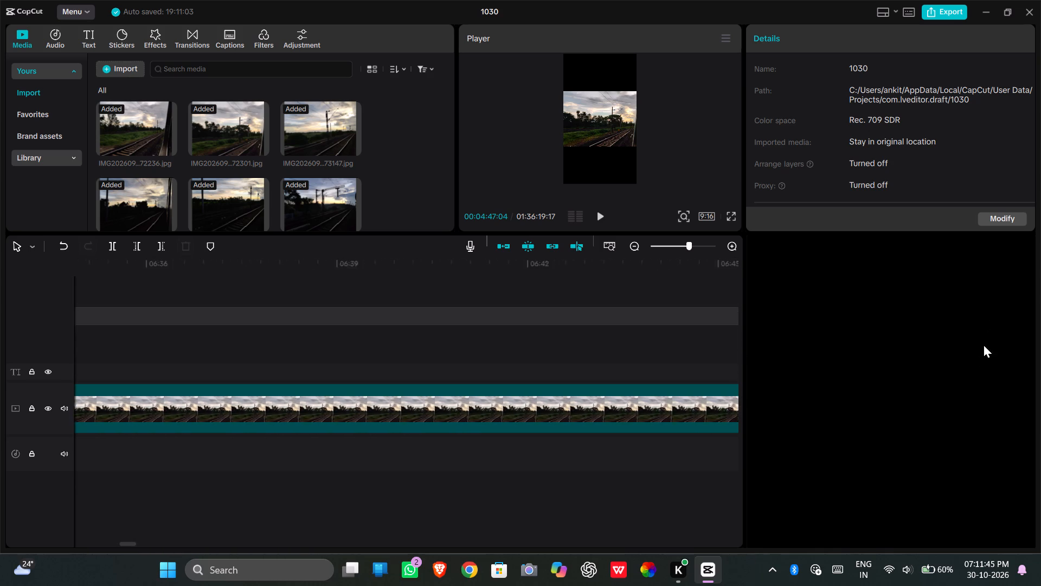
pyautogui.moveTo(983, 349); pyautogui.dragTo(987, 368)
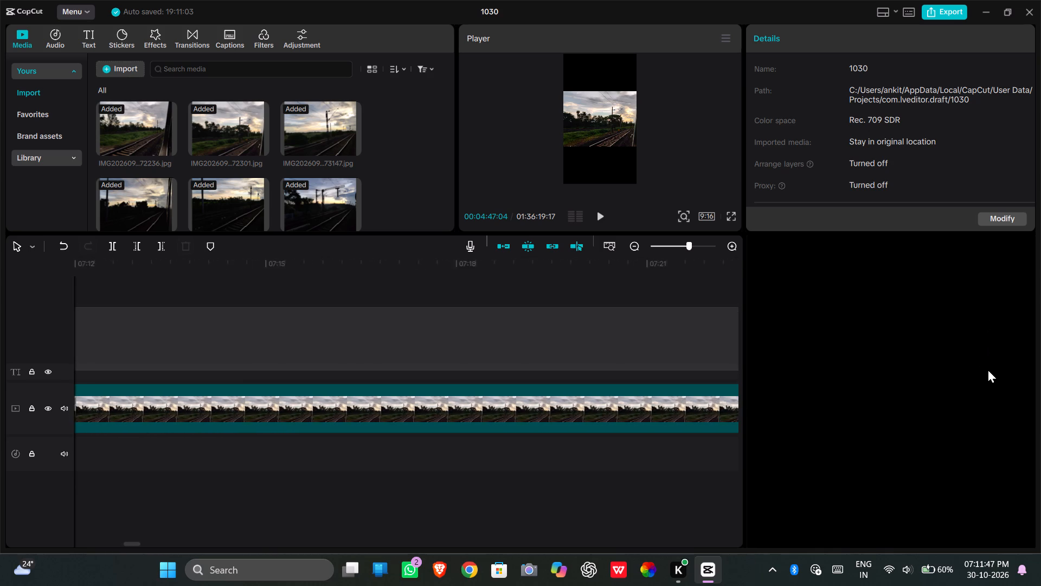
pyautogui.moveTo(987, 368); pyautogui.dragTo(987, 366)
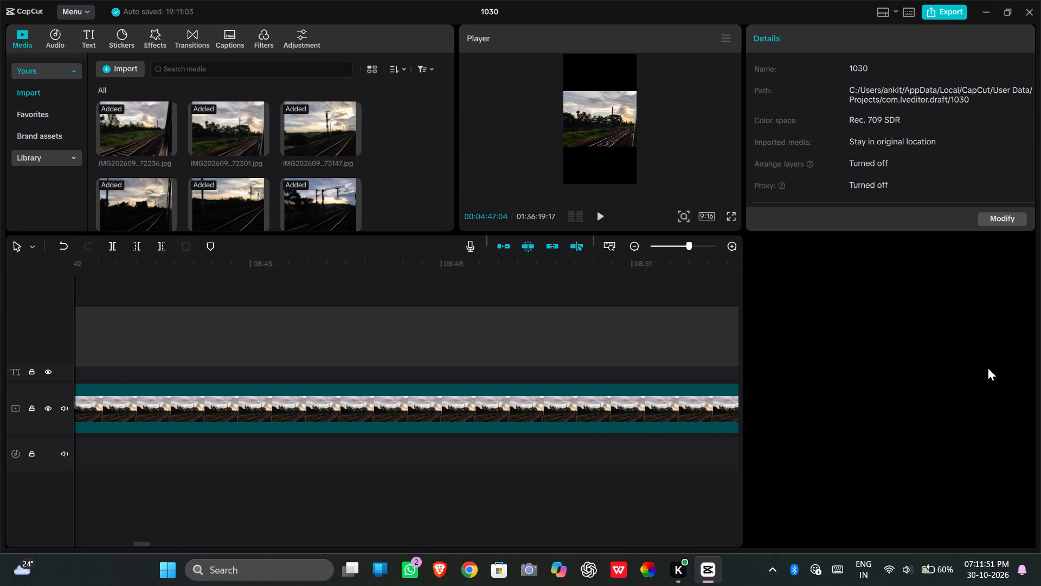
pyautogui.moveTo(987, 366); pyautogui.dragTo(987, 363)
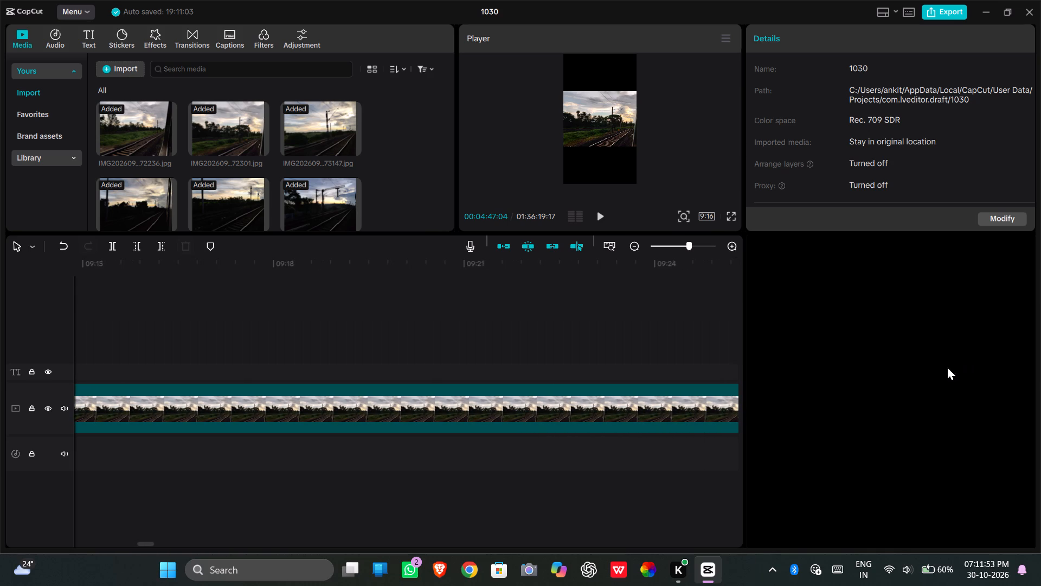
pyautogui.click(705, 457)
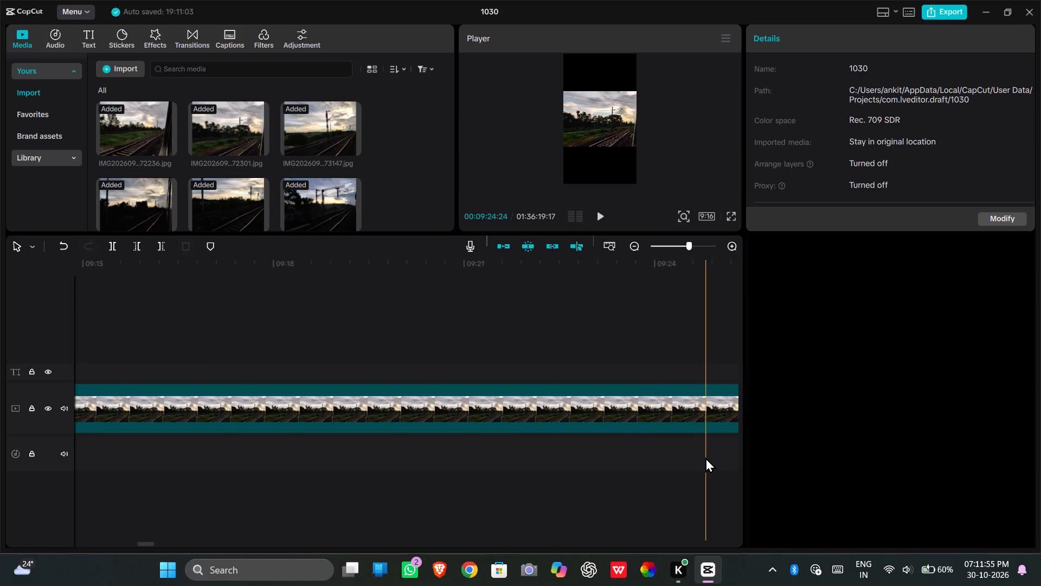
# Review the extended photo clip through to its end and place the playhead shortly before it, at about 01:33:48.
pyautogui.hotkey('ctrl', '-')
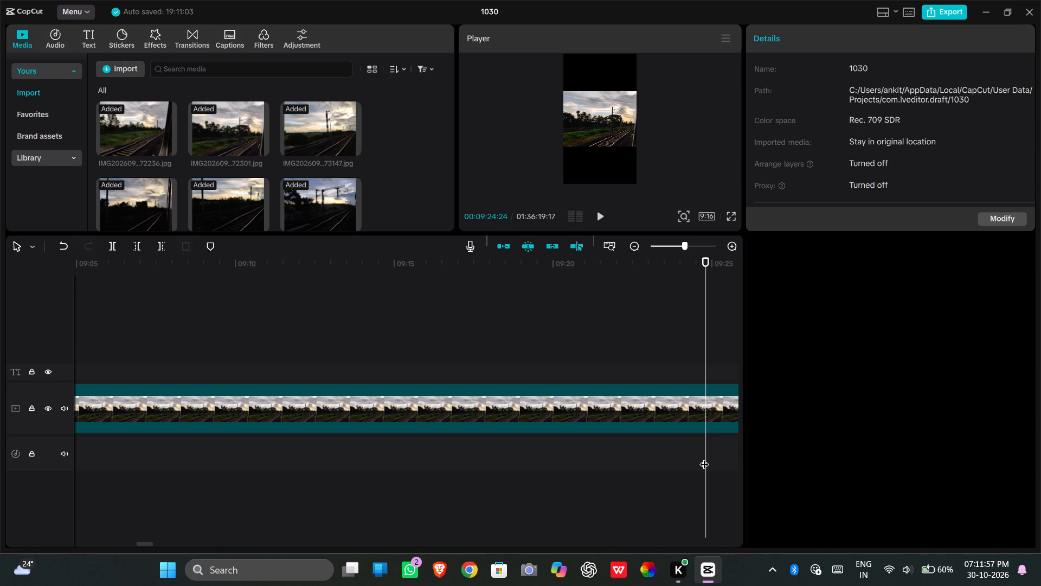
pyautogui.hotkey('ctrl', '-')
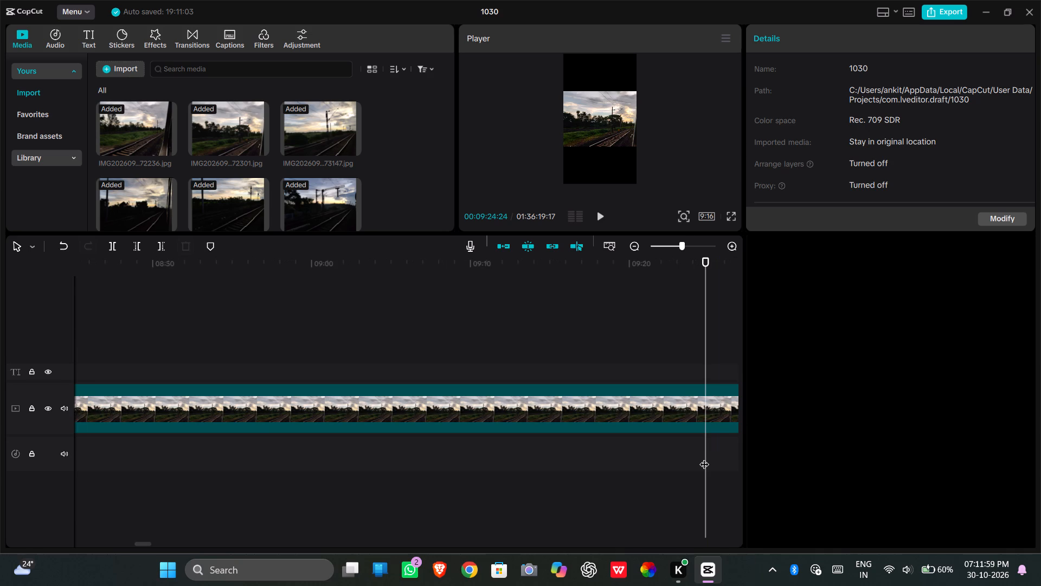
pyautogui.hotkey('ctrl', '-')
pyautogui.hotkey('ctrl', '-')
pyautogui.hotkey('ctrl', '-')
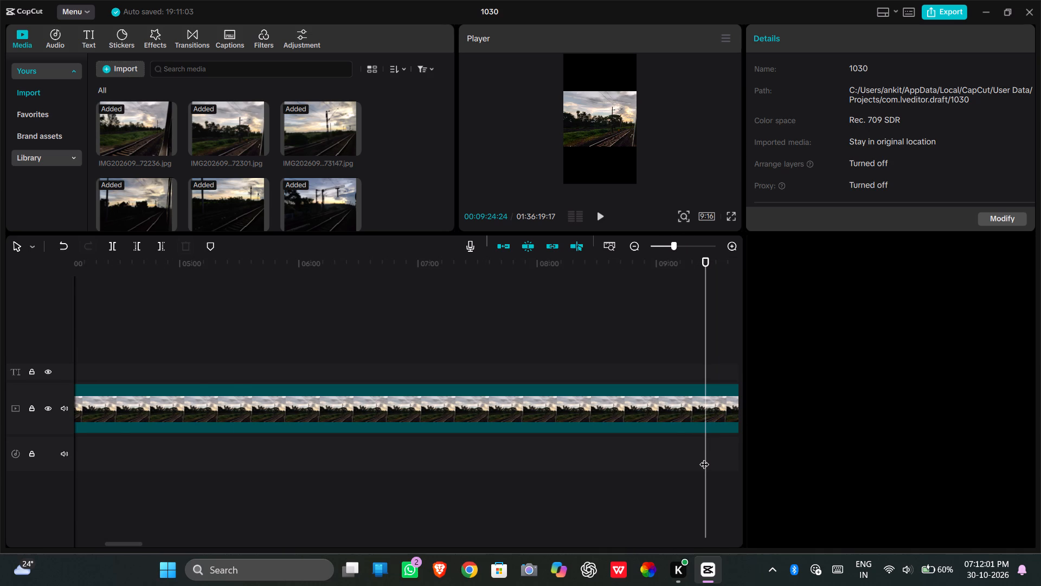
pyautogui.hotkey('ctrl', '-')
pyautogui.hotkey('ctrl', '-')
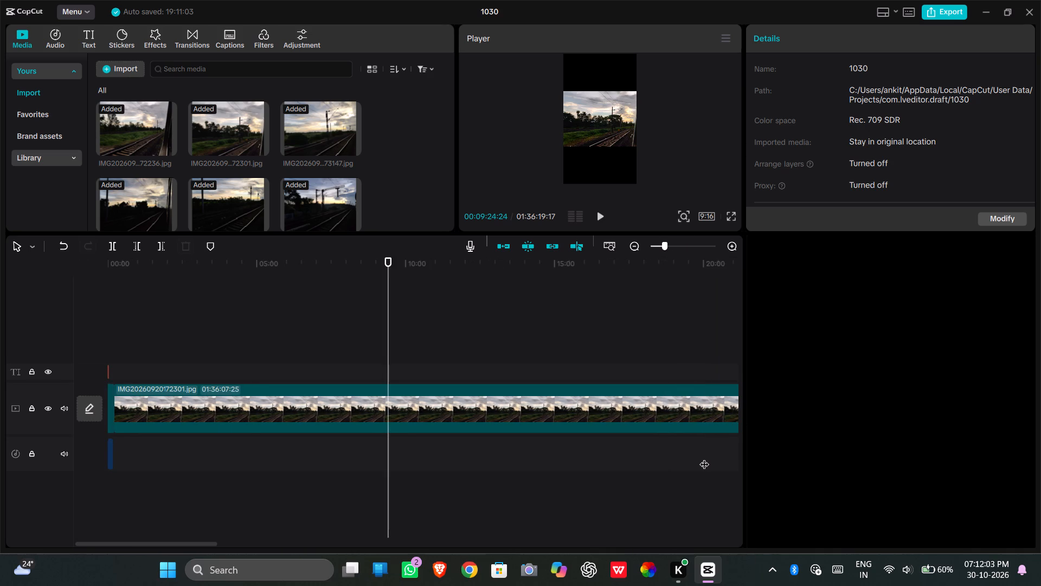
pyautogui.hotkey('ctrl', '-')
pyautogui.hotkey('ctrl', '-')
pyautogui.scroll(2, 704, 457)
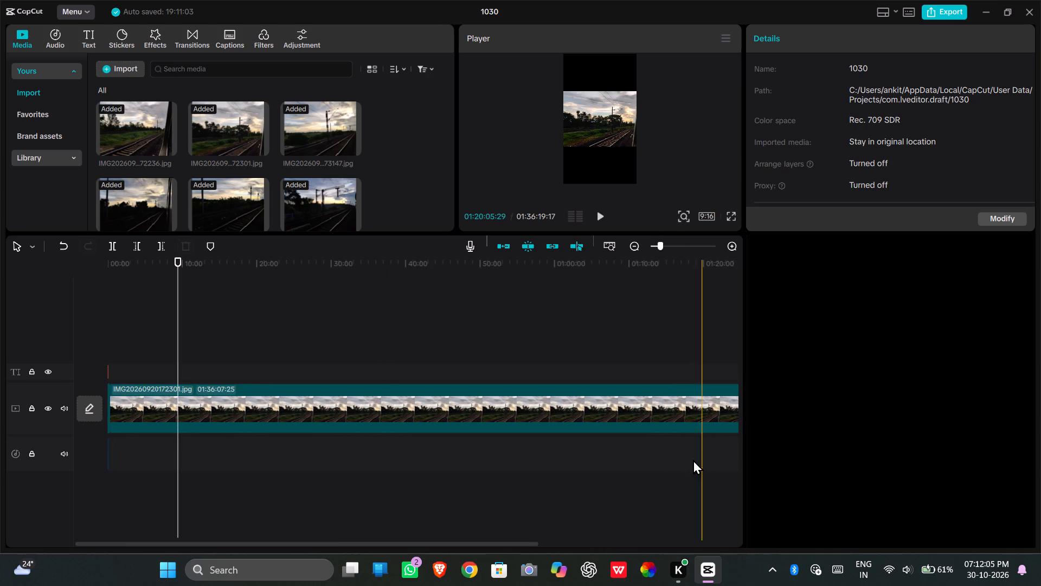
pyautogui.moveTo(424, 456); pyautogui.dragTo(1040, 466)
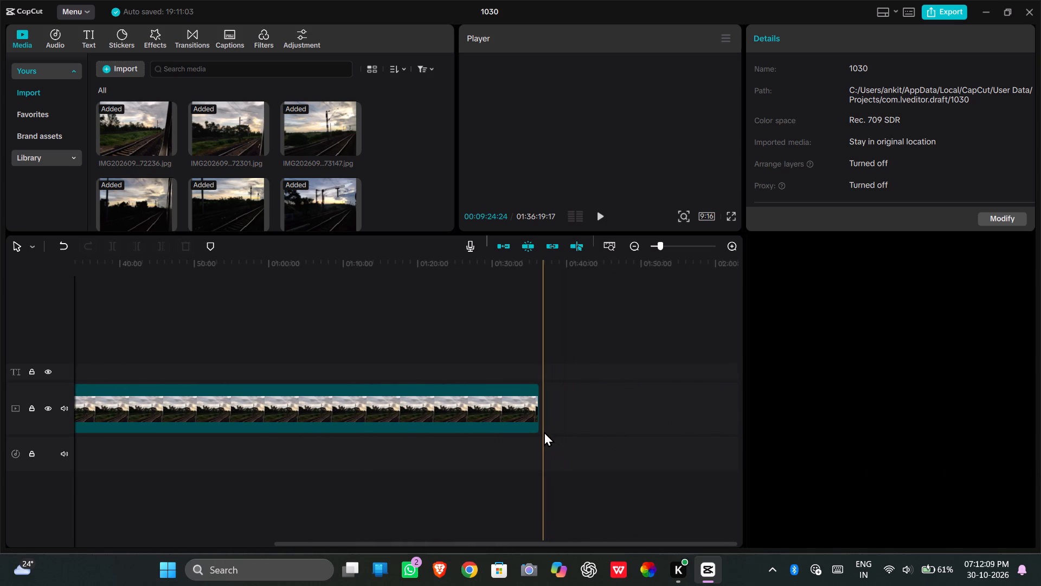
pyautogui.click(542, 430)
pyautogui.click(520, 441)
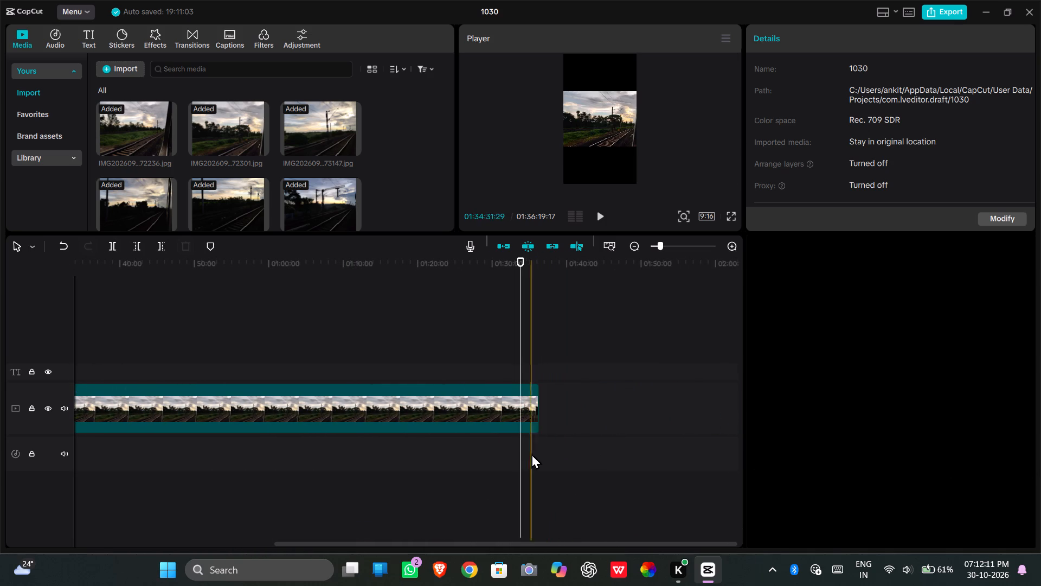
# Split the extended IMG20260920172301.jpg clip near its end, at 01:36:10:26.
pyautogui.hotkey('ctrl', '+')
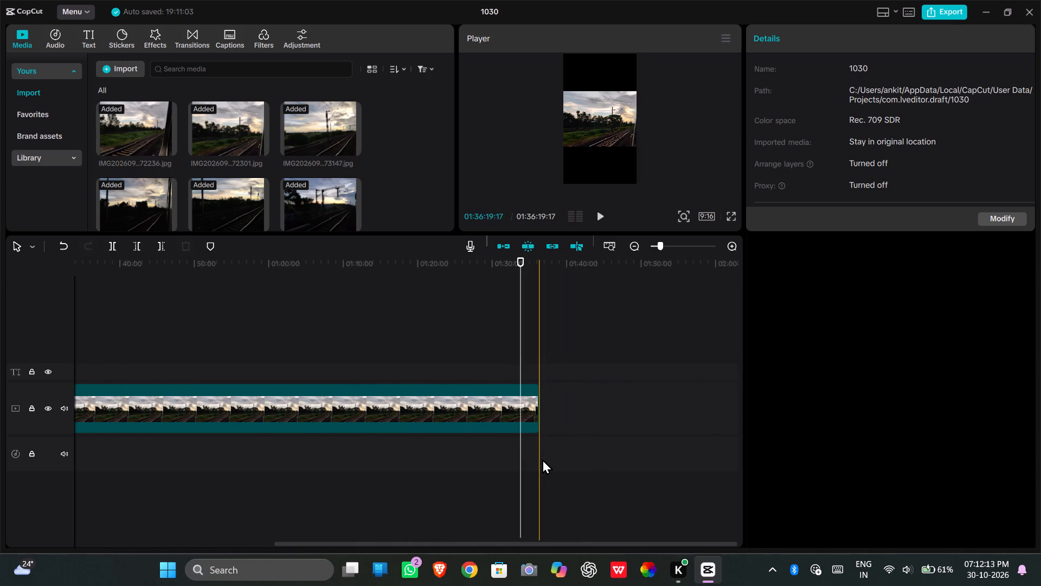
pyautogui.hotkey('ctrl', '+')
pyautogui.hotkey('ctrl', '+')
pyautogui.hotkey('ctrl', '+')
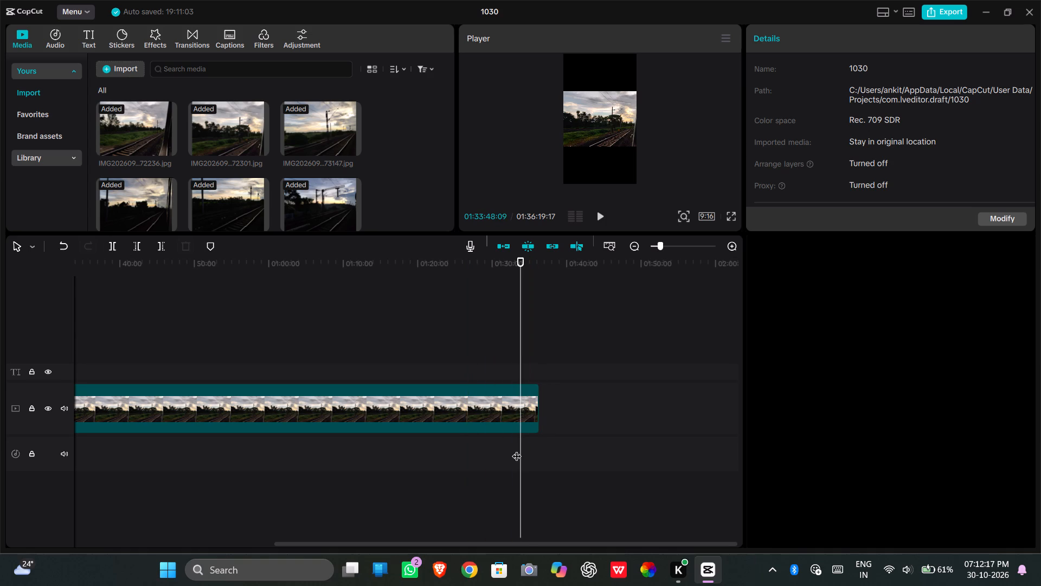
pyautogui.click(518, 450)
pyautogui.hotkey('ctrl', '+')
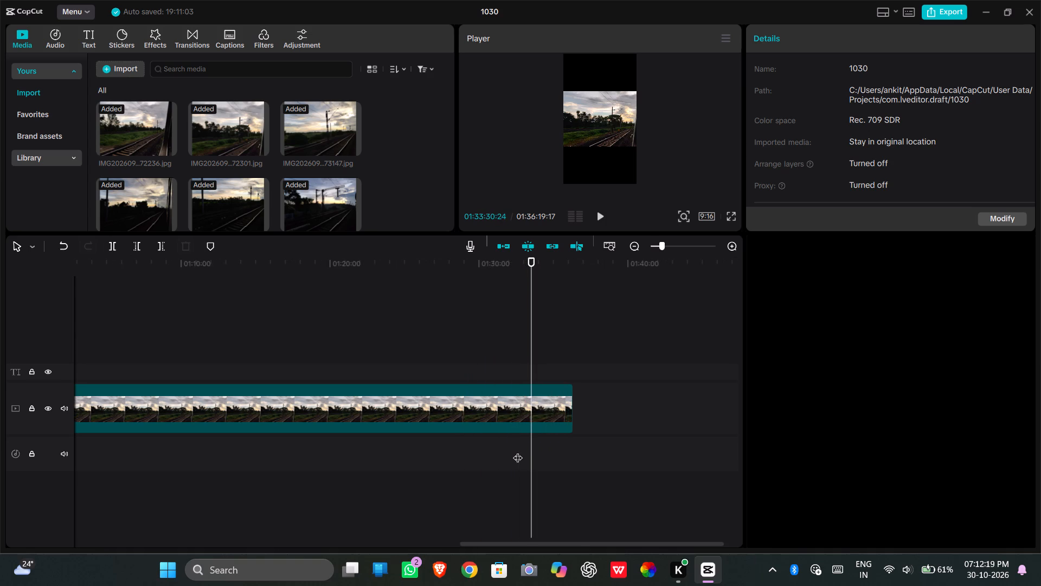
pyautogui.hotkey('ctrl', '+')
pyautogui.hotkey('ctrl', '+')
pyautogui.hotkey('ctrl', '+')
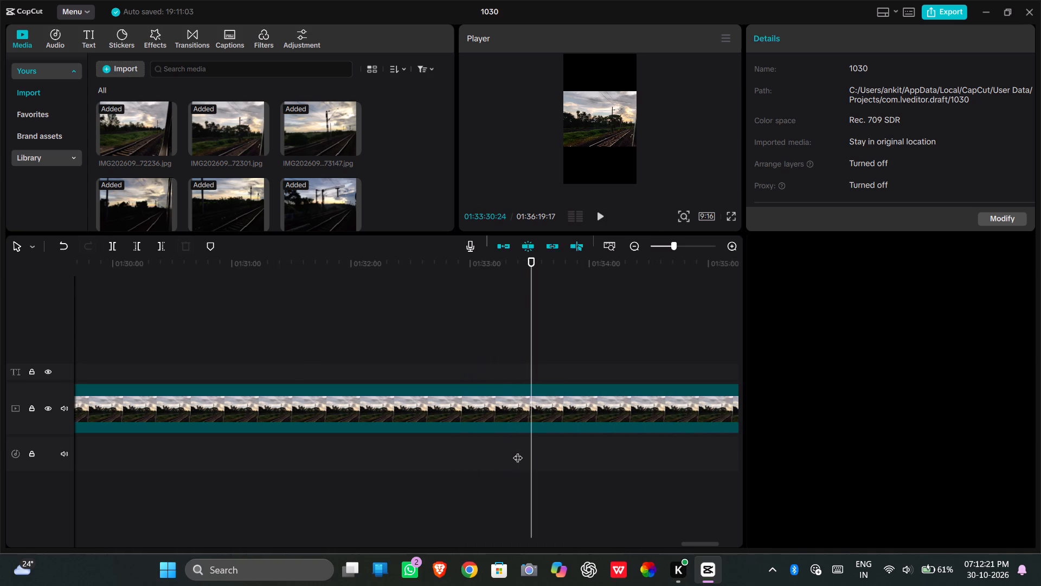
pyautogui.moveTo(511, 473); pyautogui.dragTo(897, 482)
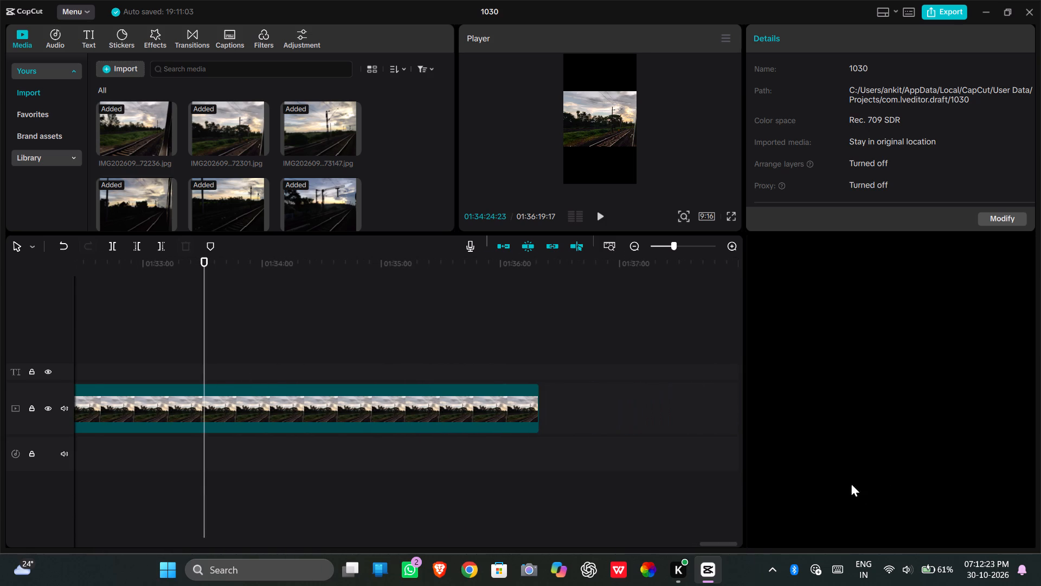
pyautogui.click(489, 487)
pyautogui.hotkey('ctrl', '+')
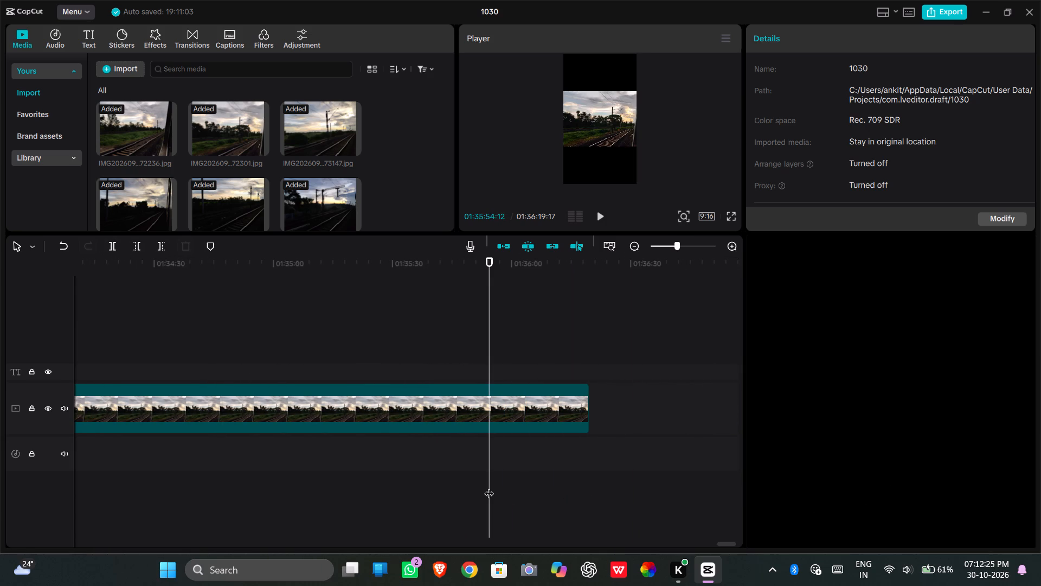
pyautogui.hotkey('ctrl', '+')
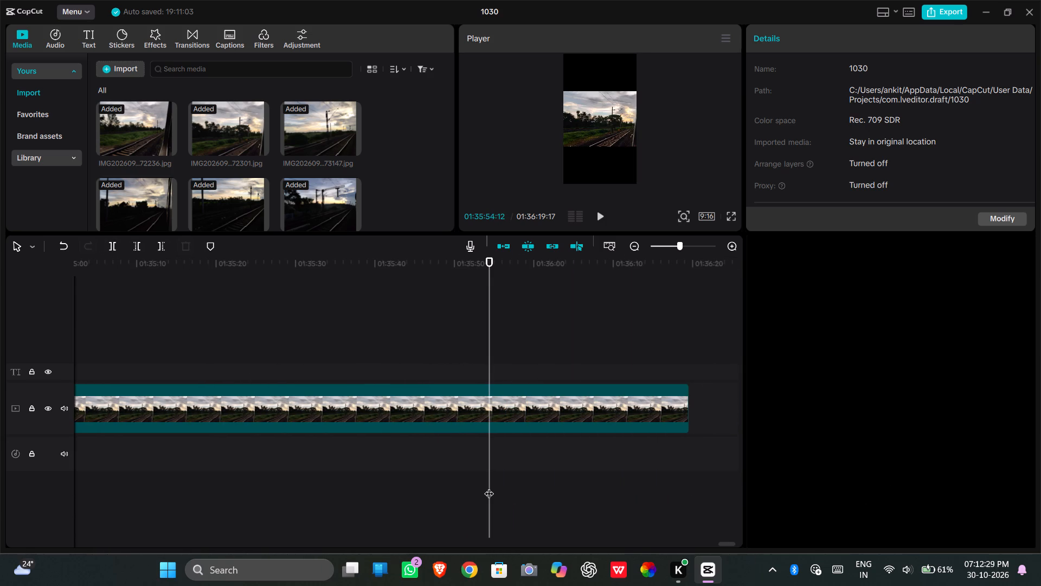
pyautogui.hotkey('ctrl', '+')
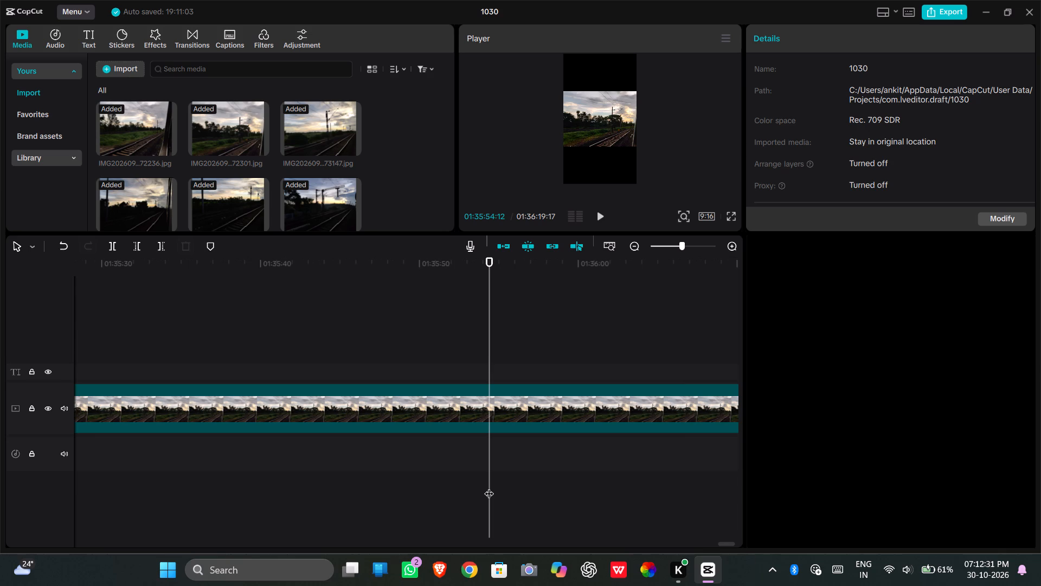
pyautogui.hotkey('ctrl', '-')
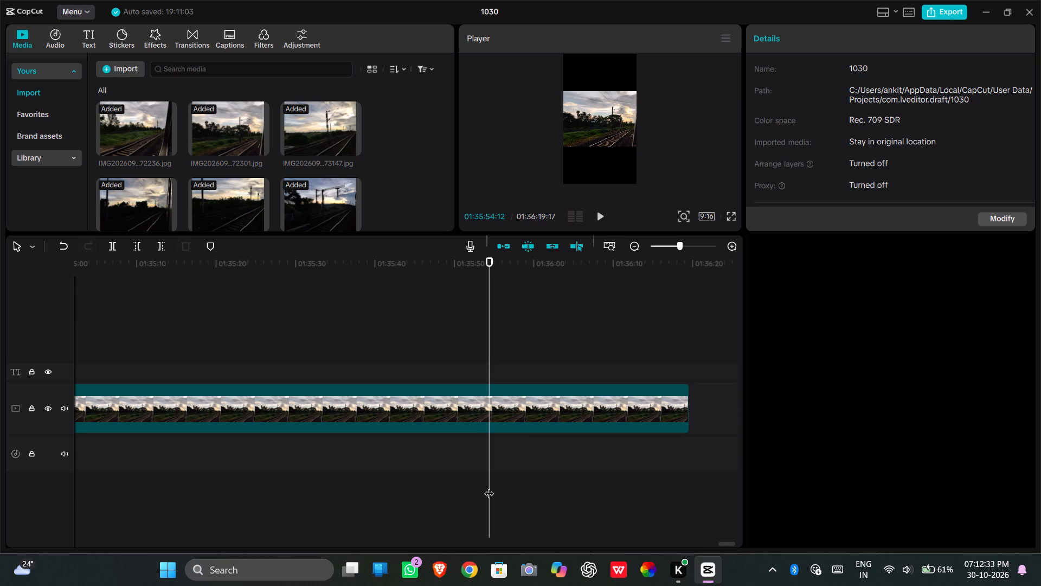
pyautogui.click(620, 489)
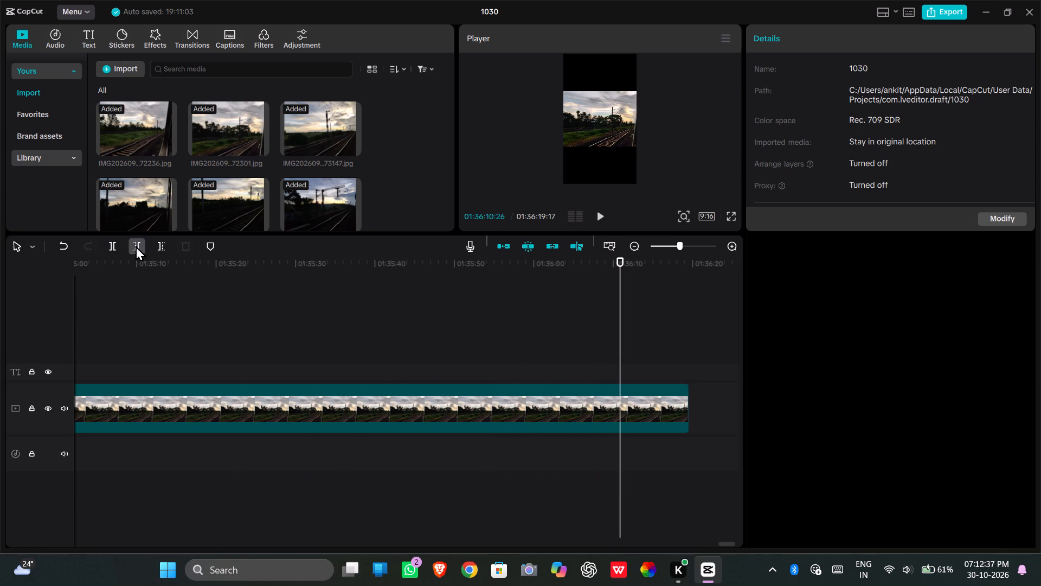
pyautogui.click(117, 240)
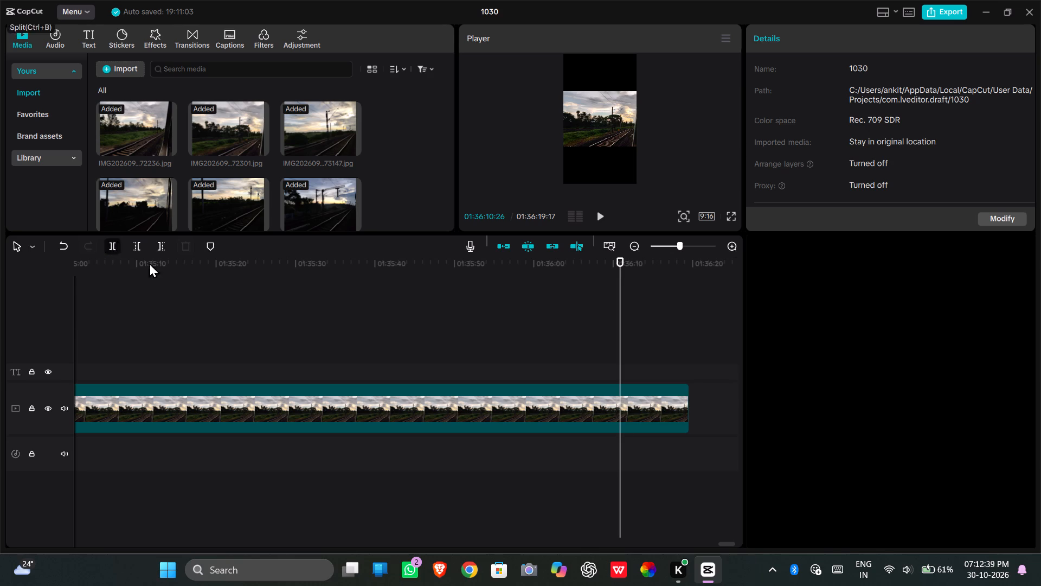
# Working backwards along the extended photo clip, split it at about 01:35:58, 01:35:49:29 and 01:35:34:18.
pyautogui.click(518, 469)
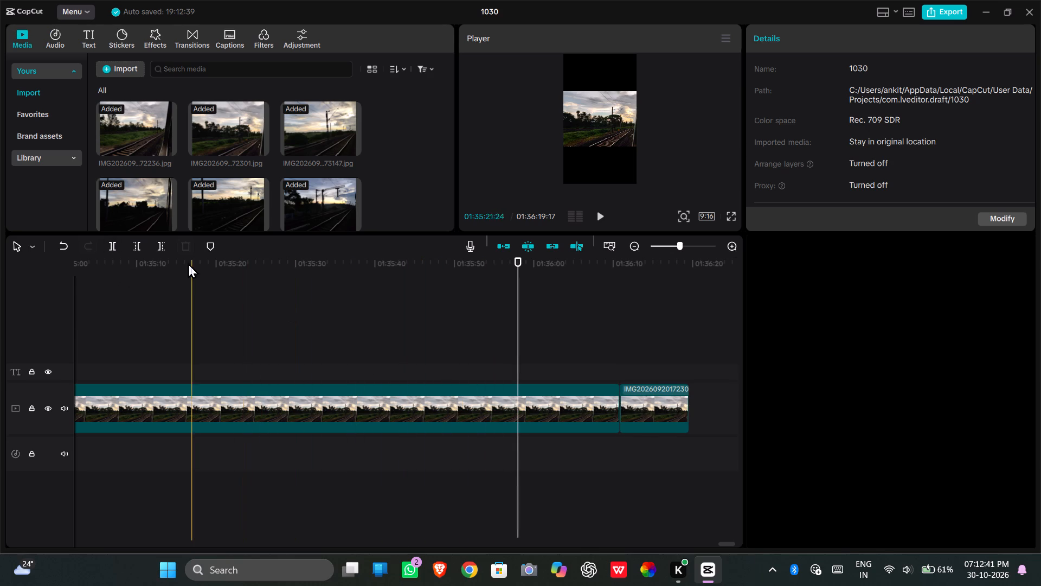
pyautogui.click(114, 245)
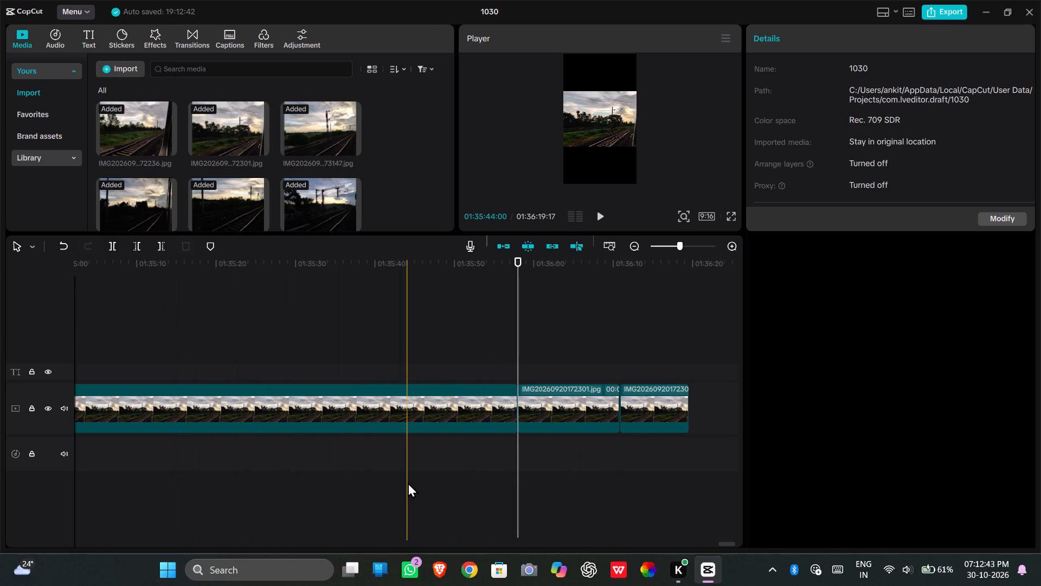
pyautogui.click(454, 484)
pyautogui.click(113, 244)
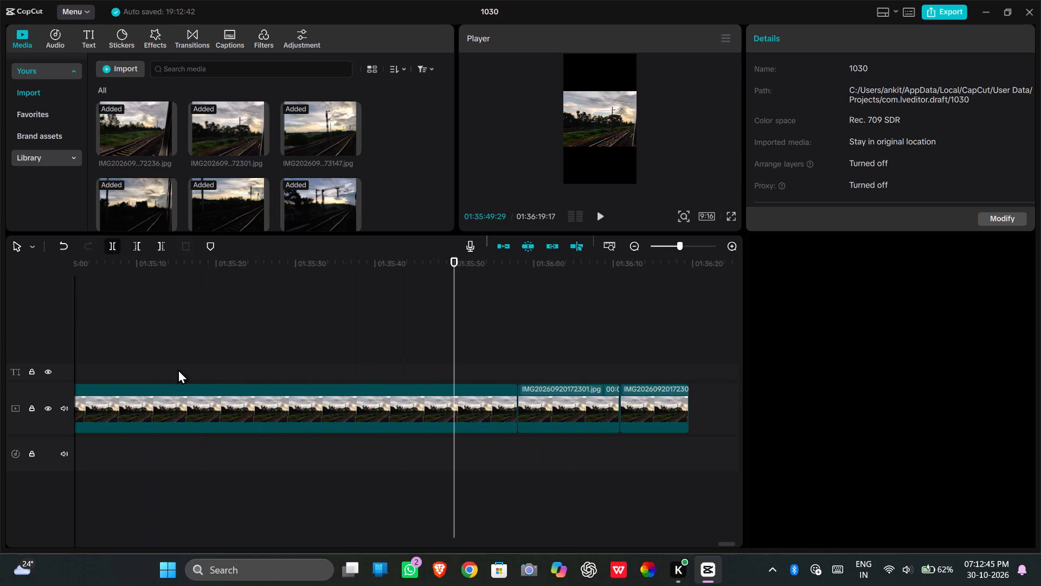
pyautogui.click(332, 521)
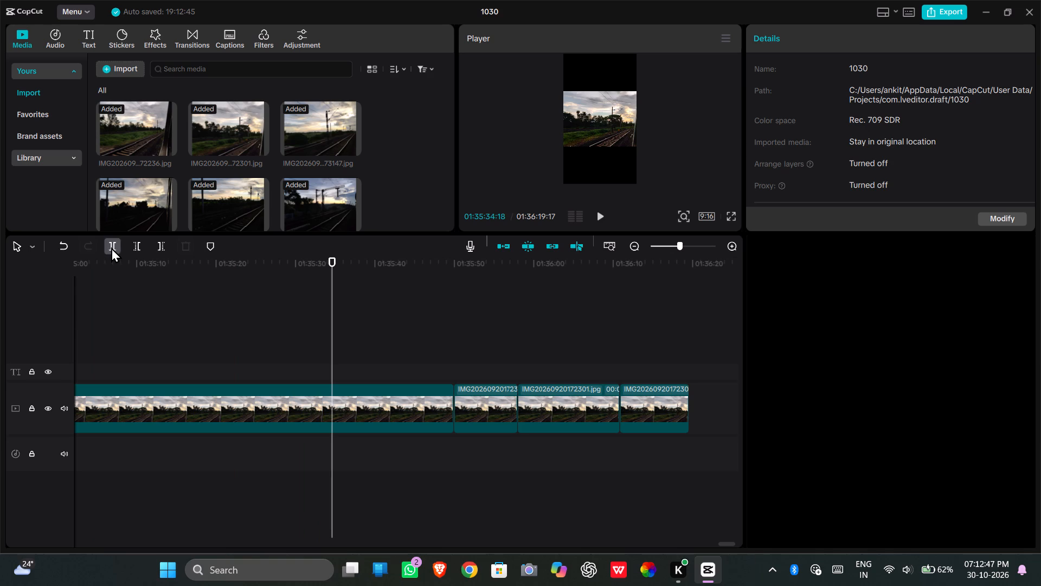
pyautogui.click(111, 246)
# Cut the remaining long photo clip at roughly ten-second intervals, at about 01:35:24, 01:35:14 and 01:35:03:24.
pyautogui.click(252, 496)
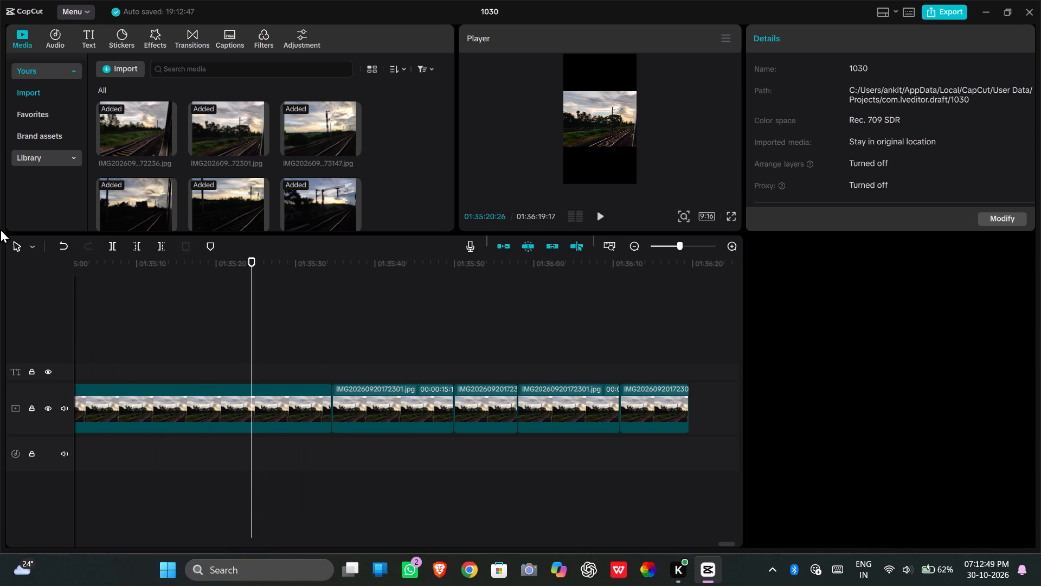
pyautogui.click(117, 251)
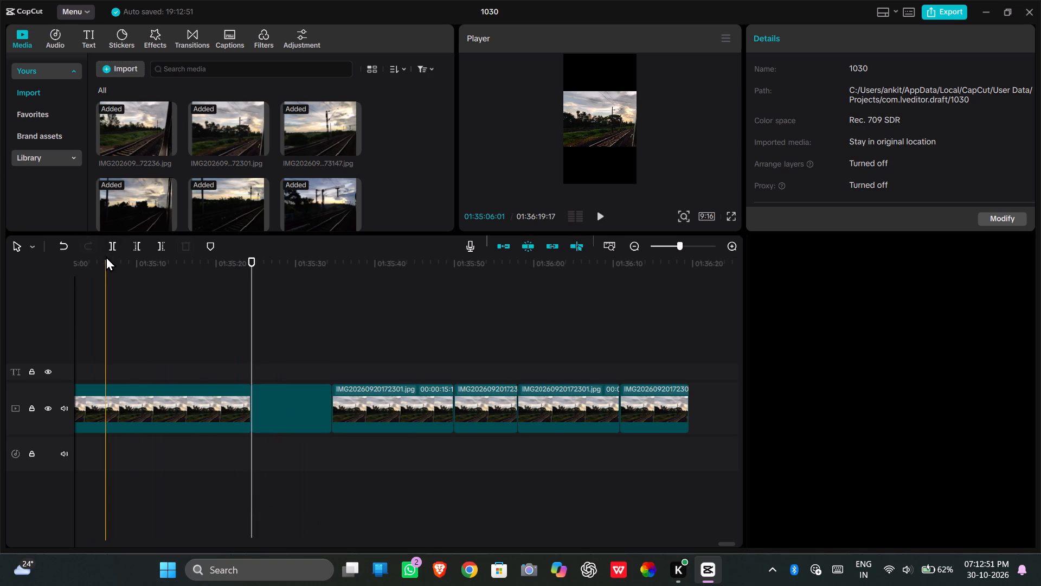
pyautogui.click(108, 245)
pyautogui.click(169, 457)
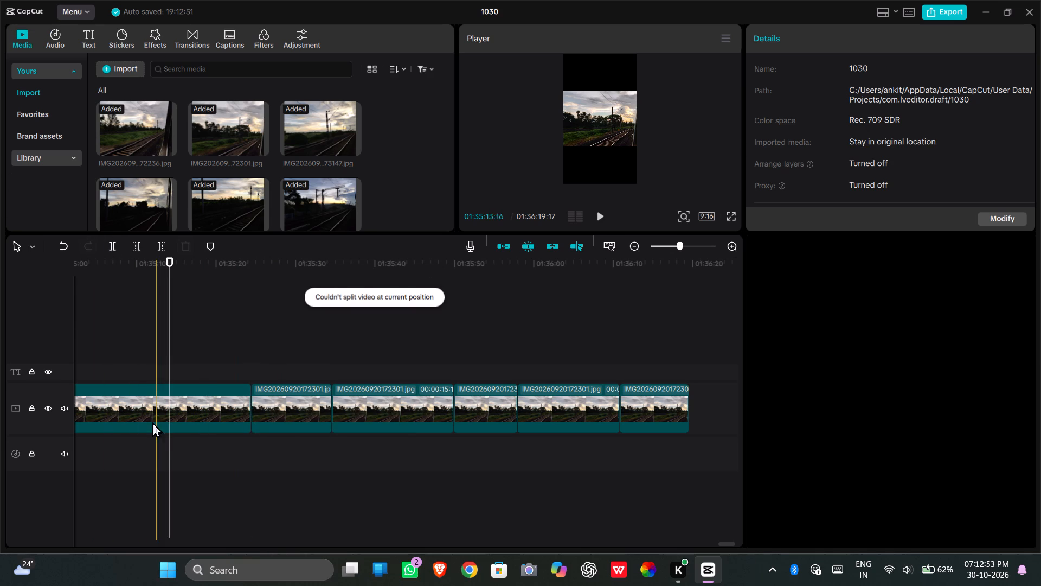
pyautogui.click(111, 247)
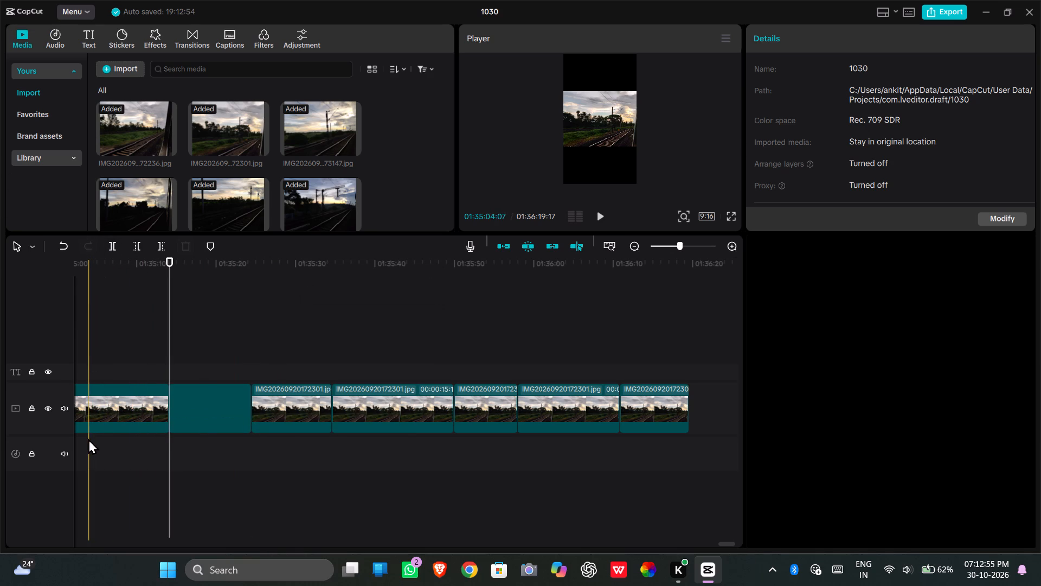
pyautogui.click(88, 439)
pyautogui.click(110, 245)
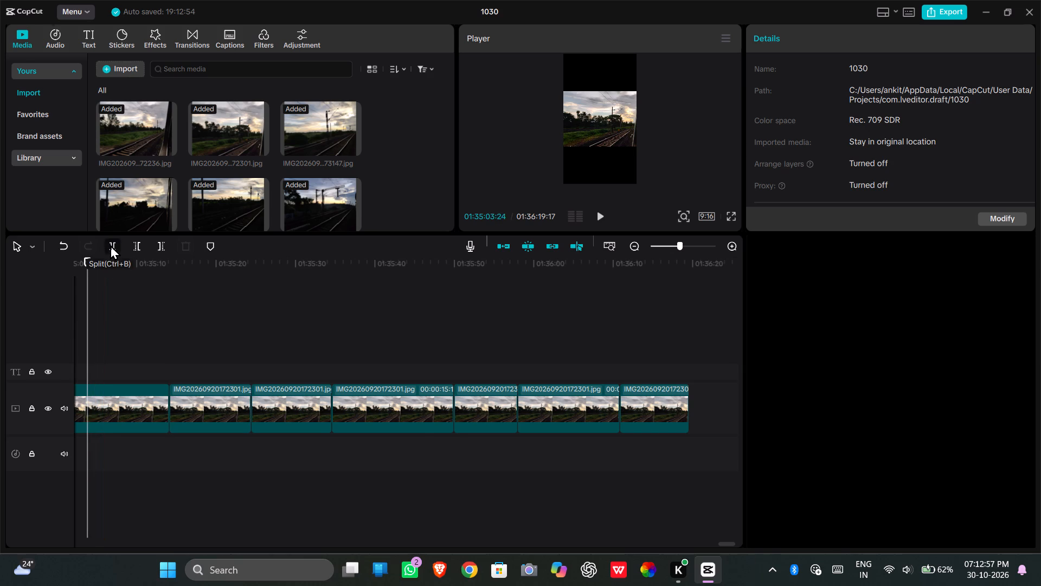
# Continue splitting the long photo clip backwards, at about 01:34:54, 01:34:42 and 01:34:31.
pyautogui.click(343, 461)
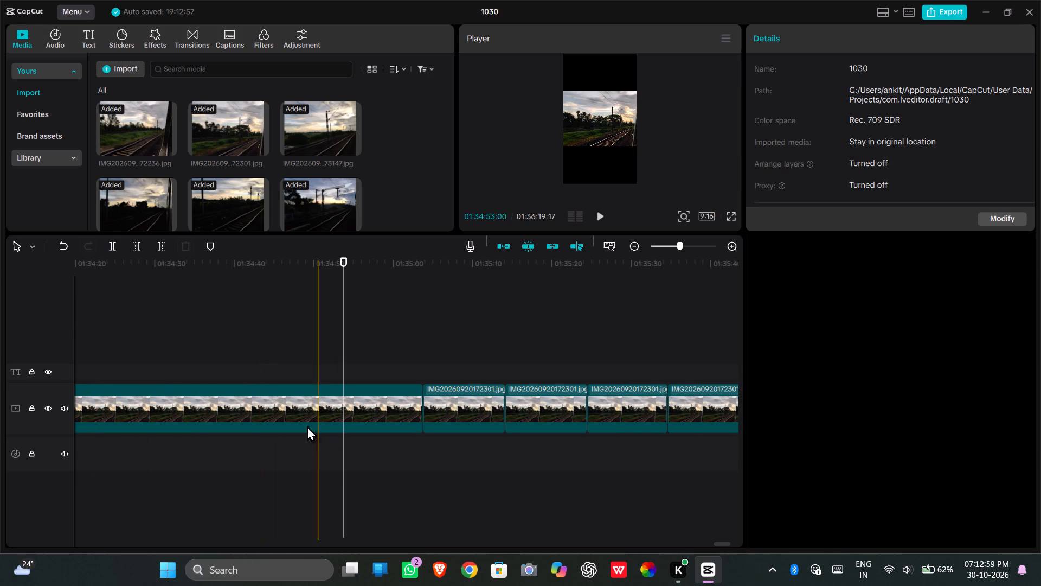
pyautogui.click(118, 245)
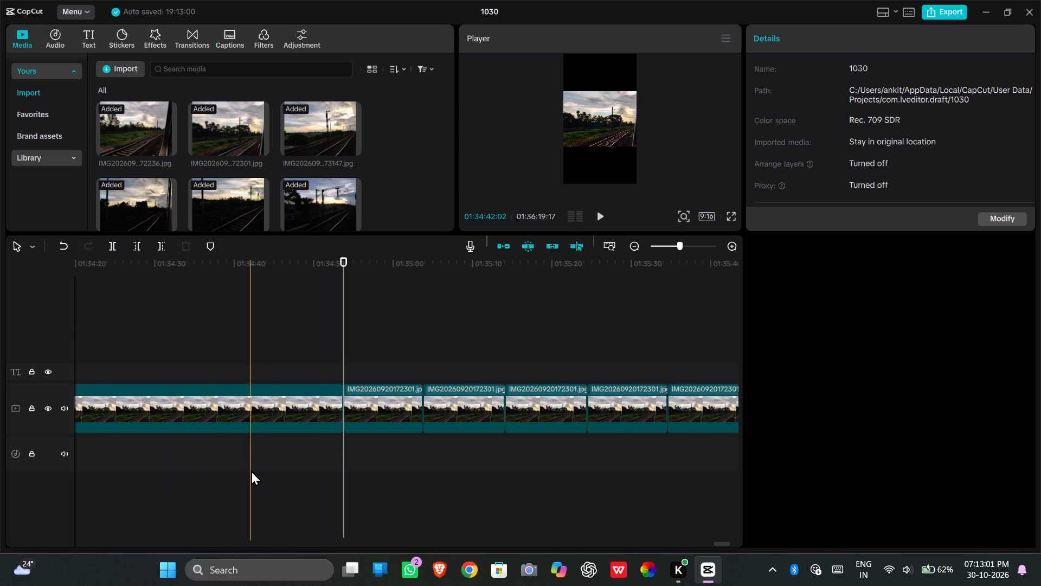
pyautogui.click(251, 470)
pyautogui.click(115, 246)
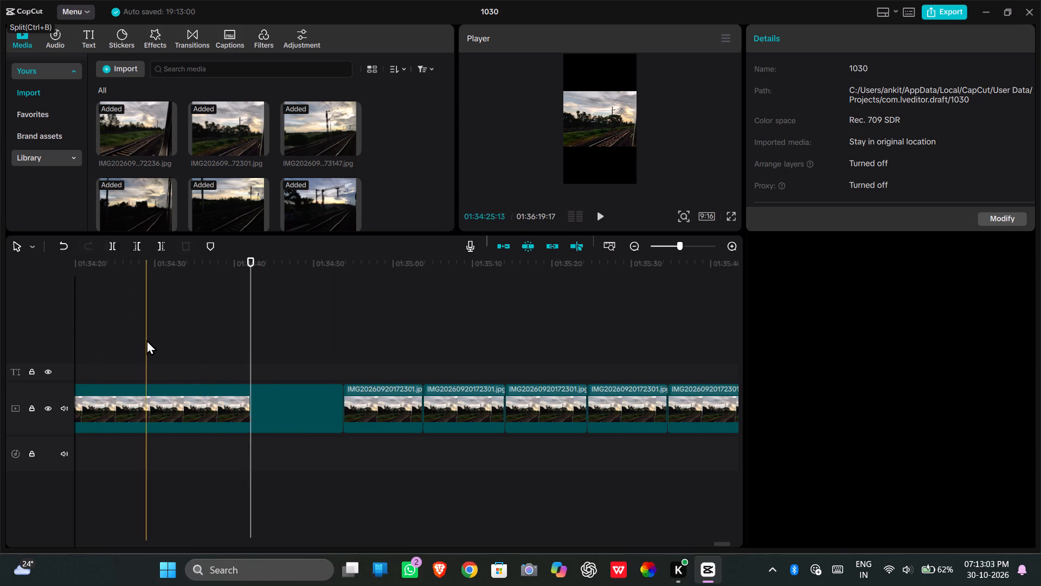
pyautogui.click(190, 419)
pyautogui.click(111, 249)
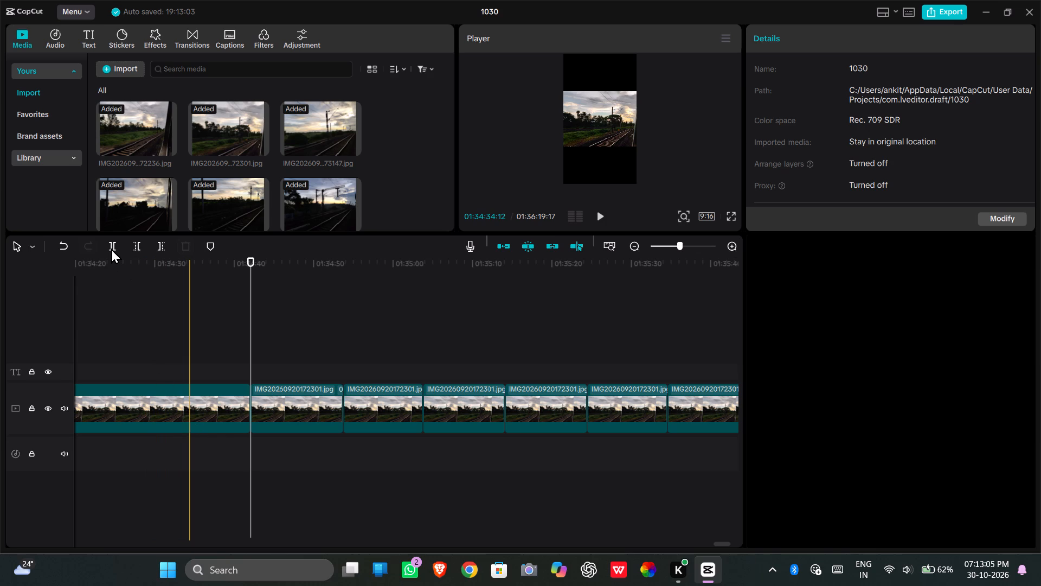
pyautogui.click(97, 435)
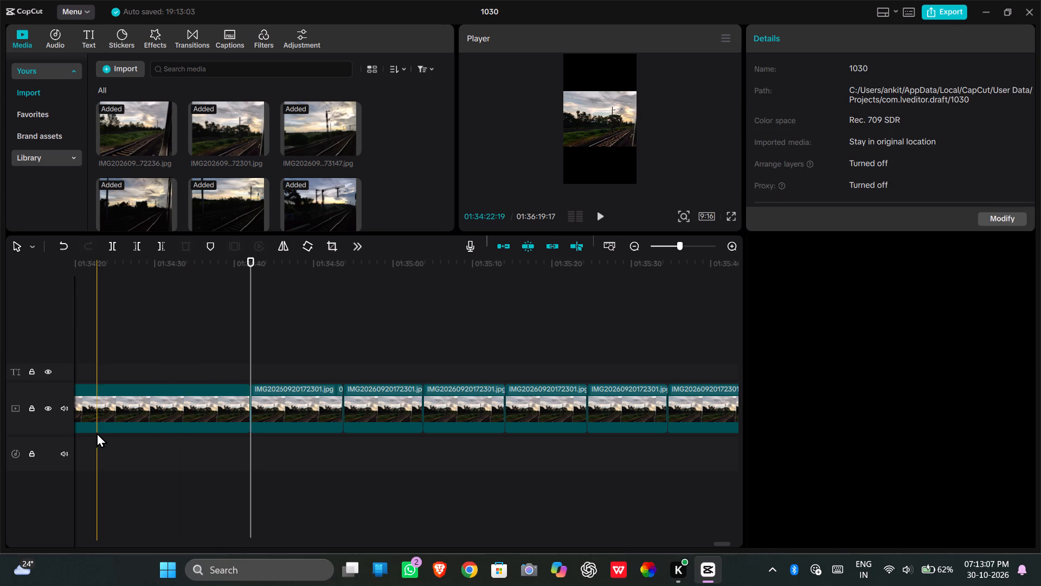
pyautogui.click(191, 420)
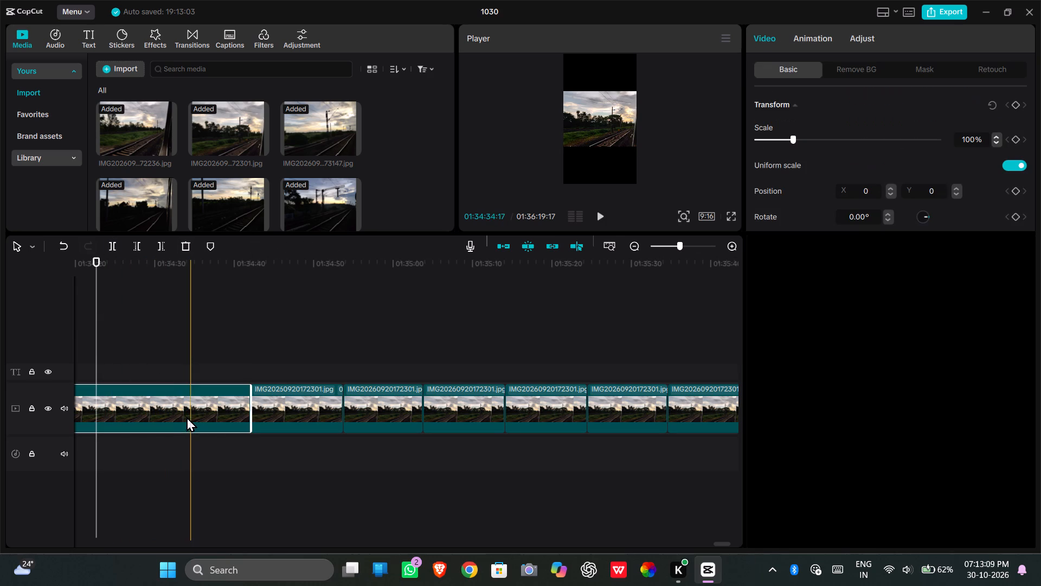
pyautogui.click(176, 412)
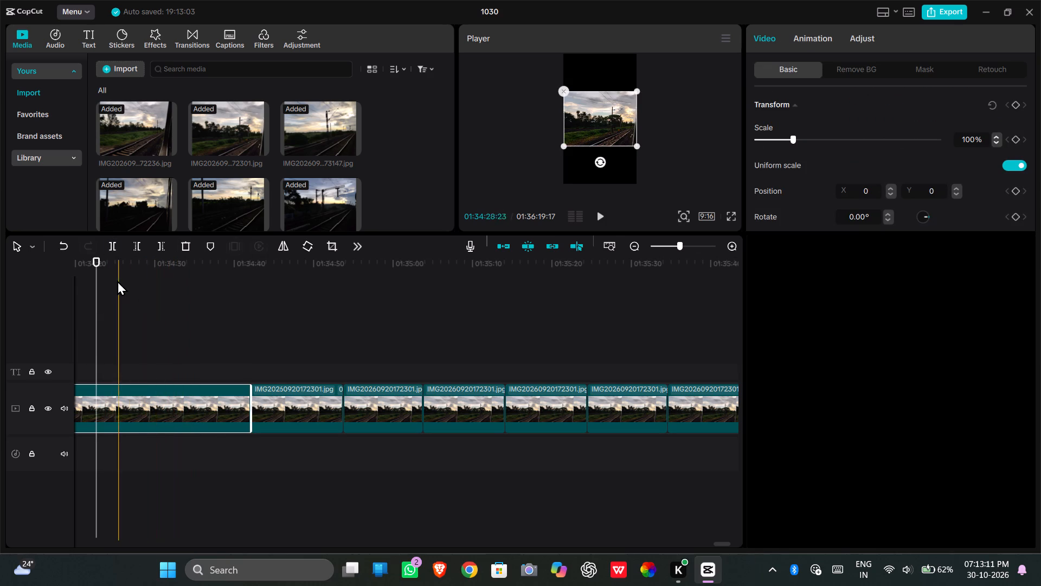
pyautogui.doubleClick(165, 330)
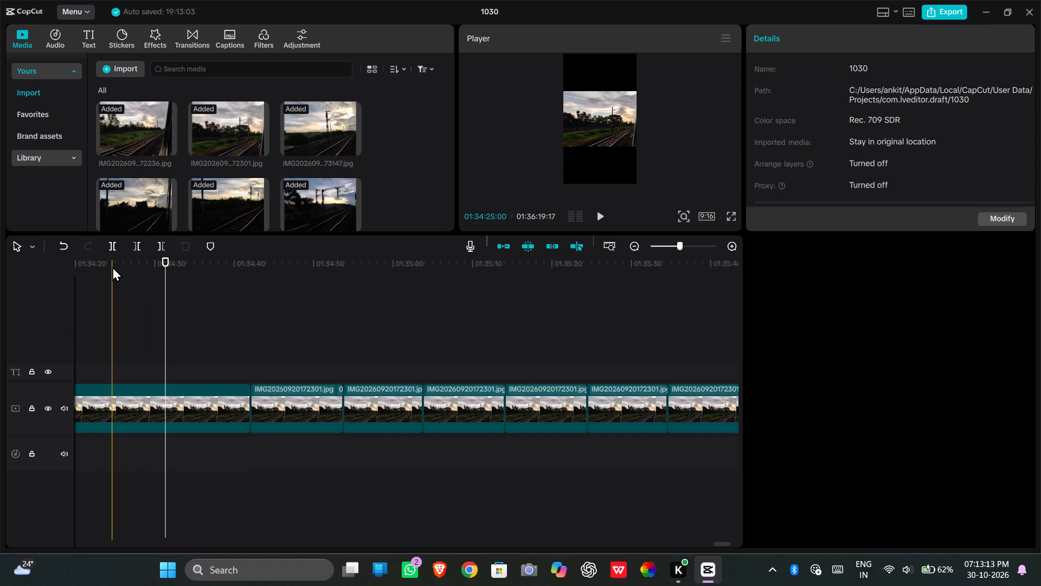
pyautogui.click(113, 245)
# Split the long photo clip further back at 01:34:21:13, 01:34:09:29, about 01:33:58 and about 01:33:47.
pyautogui.click(87, 324)
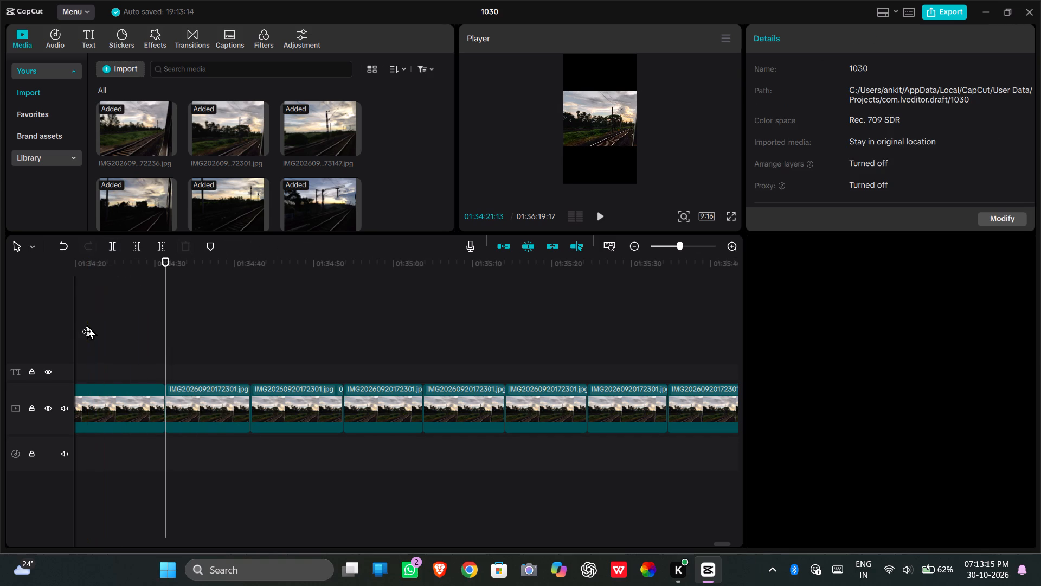
pyautogui.click(110, 245)
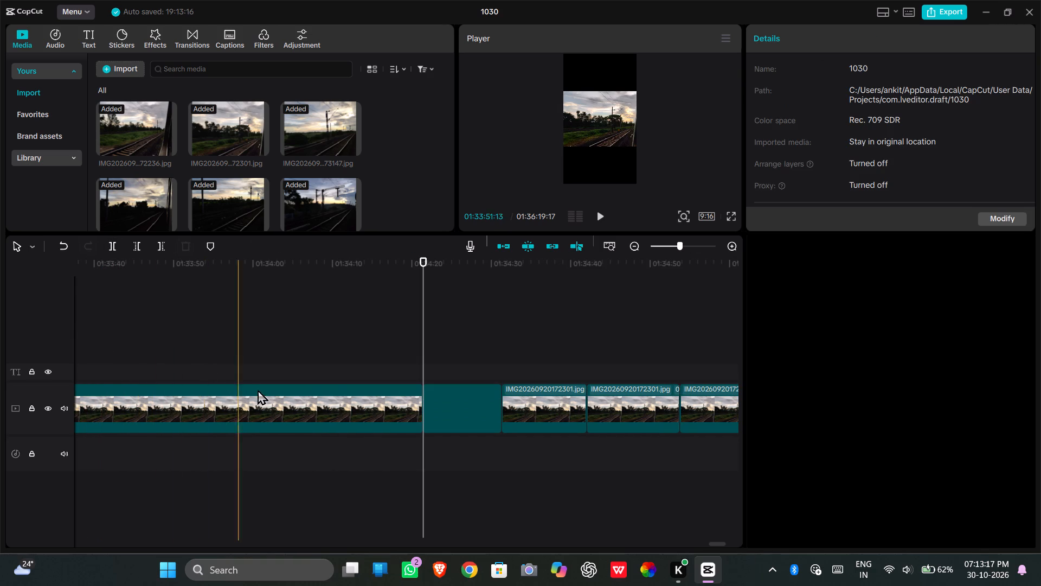
pyautogui.click(332, 377)
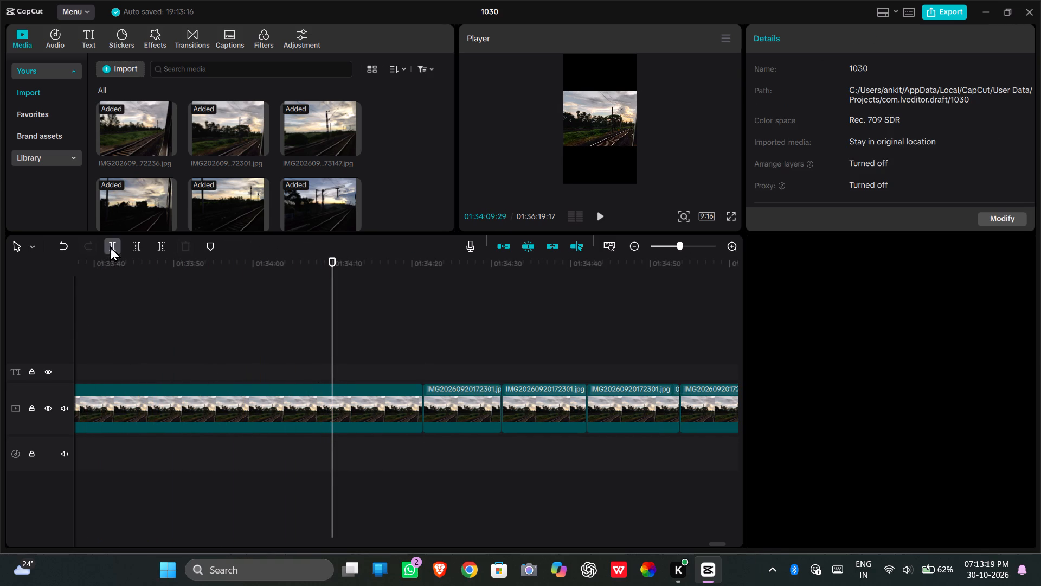
pyautogui.click(110, 246)
pyautogui.click(235, 328)
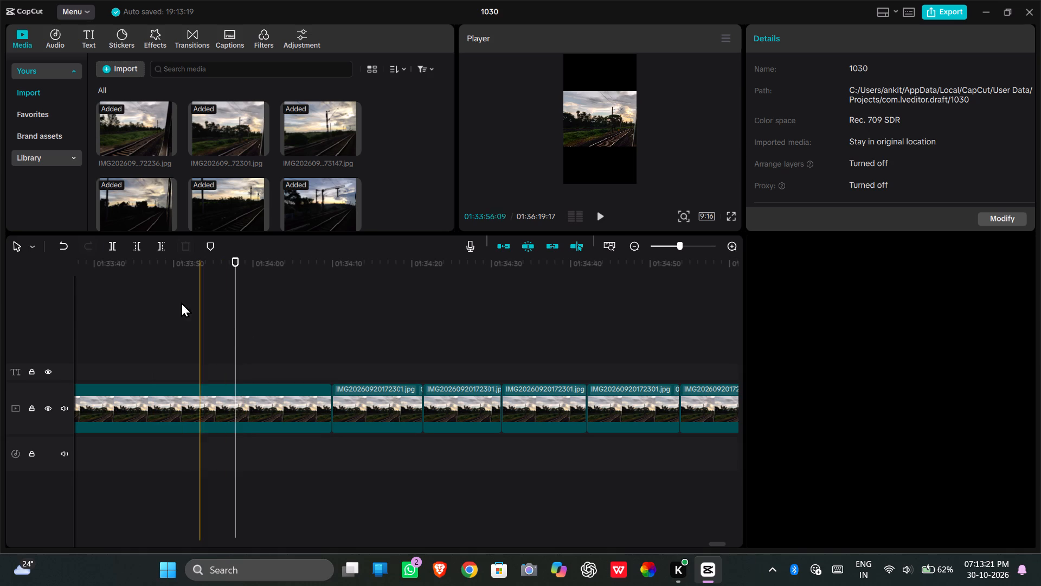
pyautogui.click(114, 246)
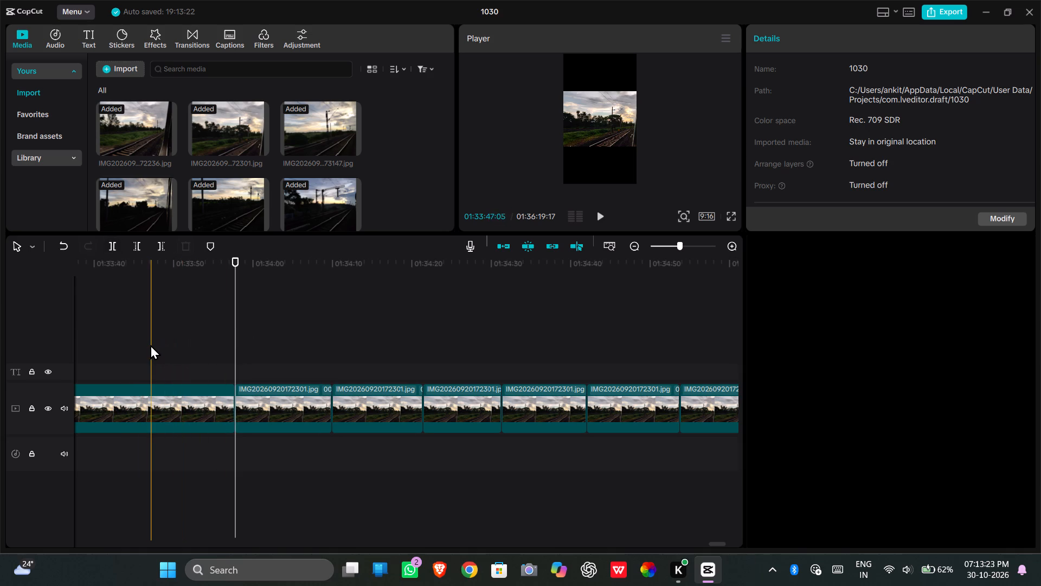
pyautogui.click(149, 345)
pyautogui.click(114, 242)
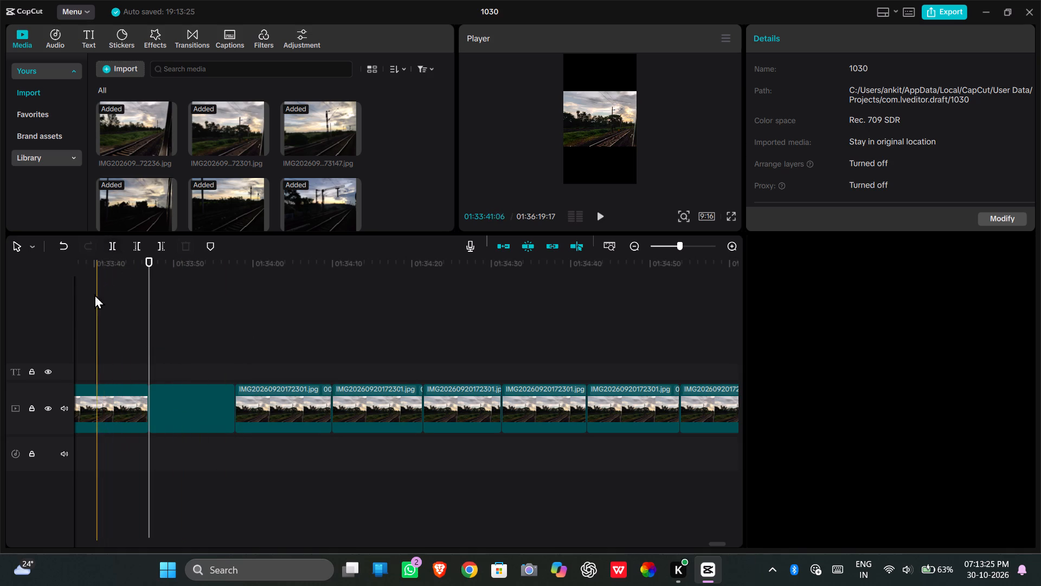
# Split the long photo clip further back at 01:33:38:27, about 01:33:28, 01:33:17:29 and 01:33:08:09.
pyautogui.click(85, 309)
pyautogui.click(116, 246)
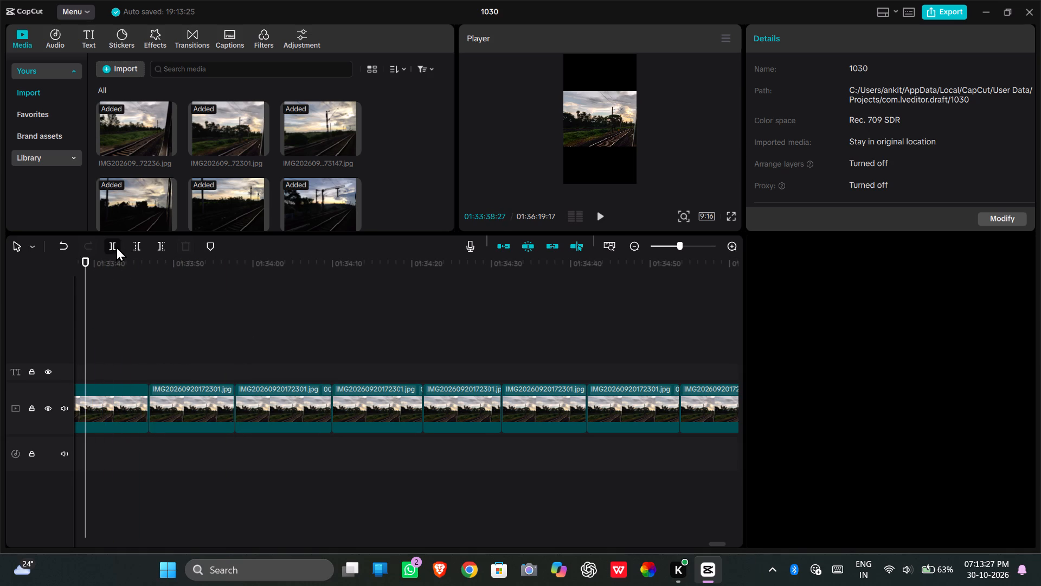
pyautogui.click(339, 330)
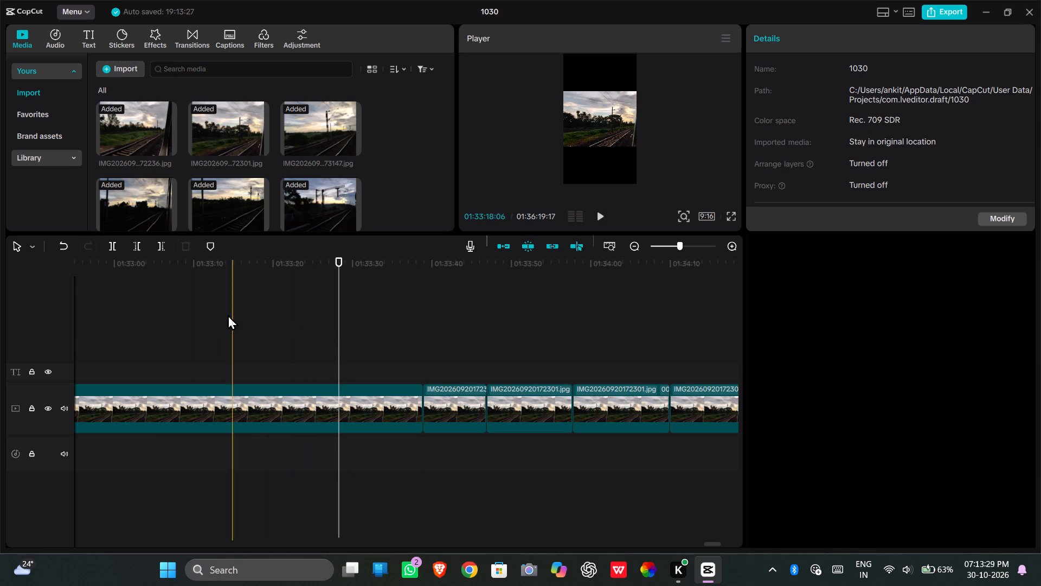
pyautogui.click(119, 250)
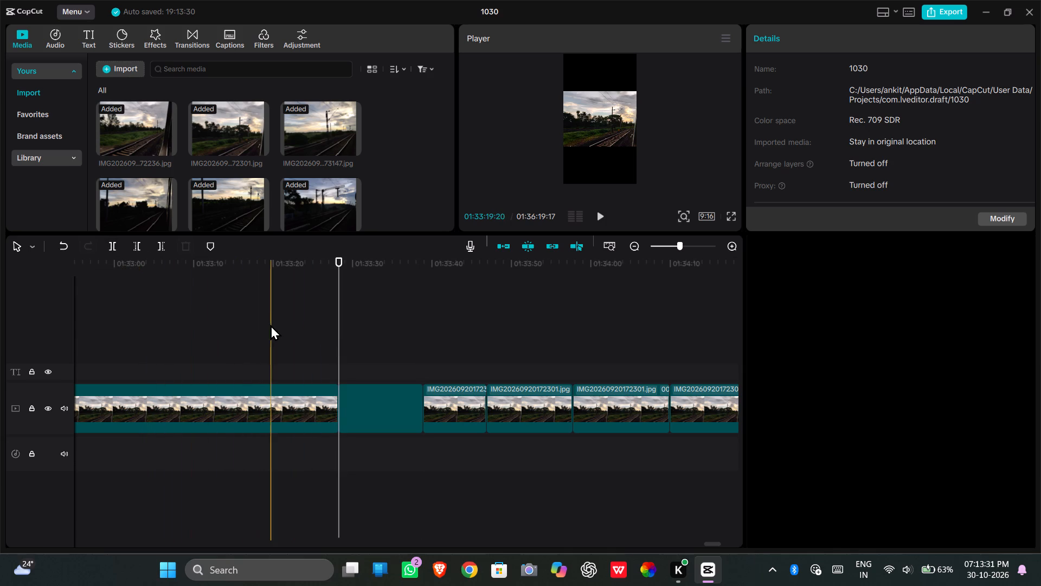
pyautogui.click(257, 328)
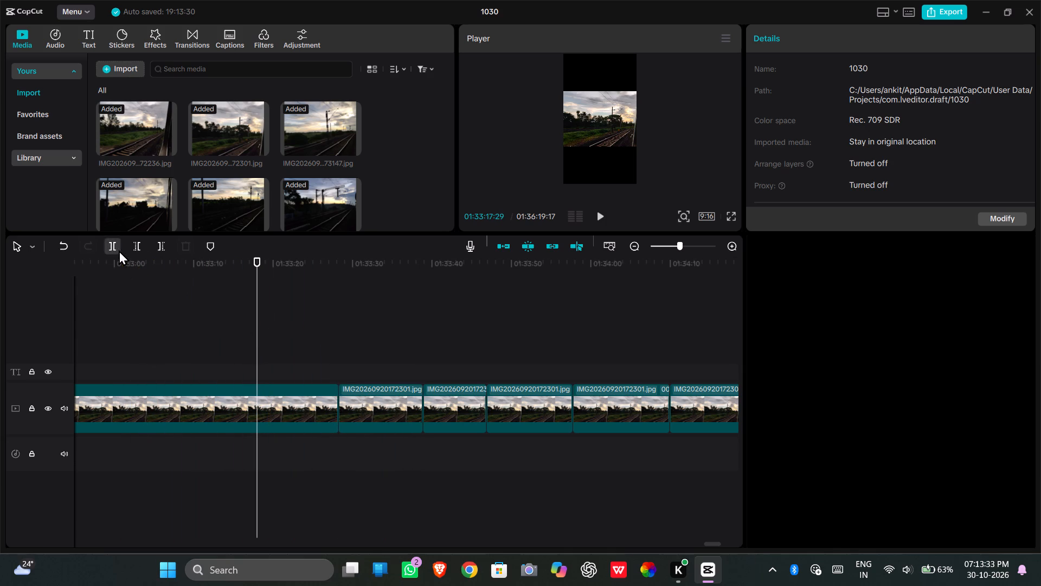
pyautogui.click(119, 250)
pyautogui.click(180, 305)
pyautogui.click(115, 240)
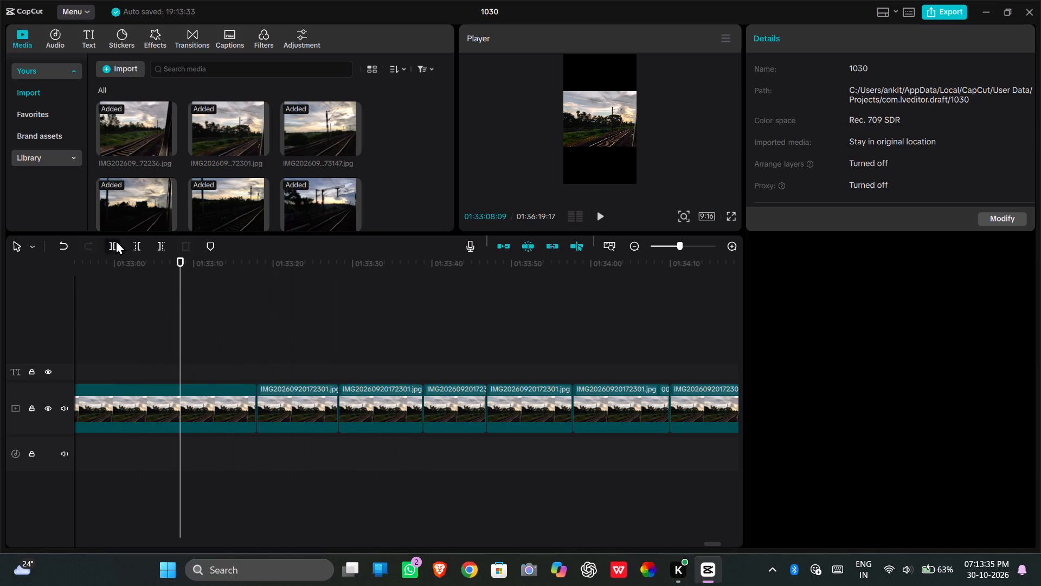
# Continue splitting the remaining long photo clip backwards, at 01:32:56:24, 01:32:45:10, 01:32:34:02 and 01:32:23:25.
pyautogui.click(89, 303)
pyautogui.click(115, 245)
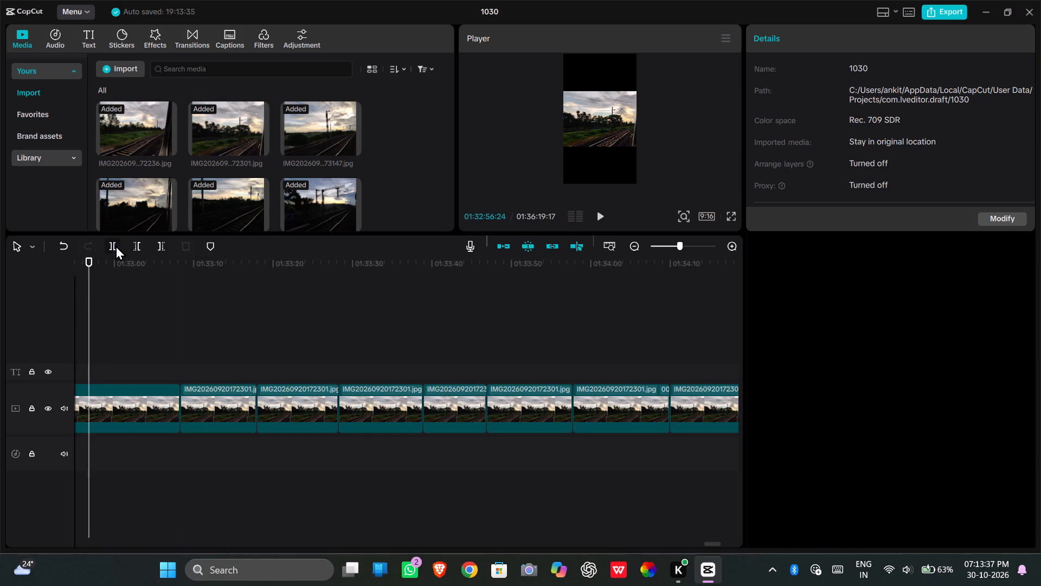
pyautogui.click(332, 322)
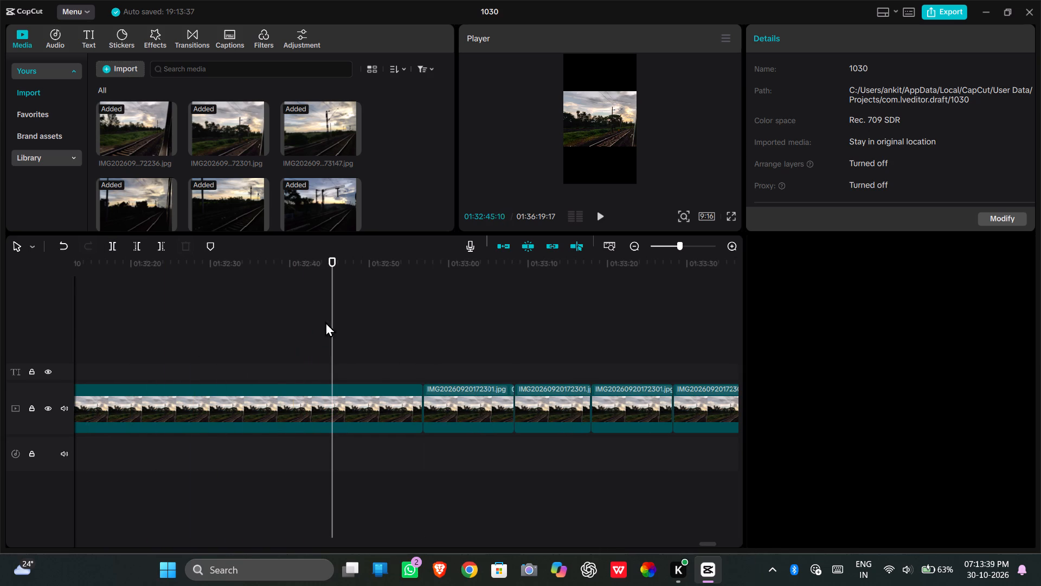
pyautogui.click(110, 247)
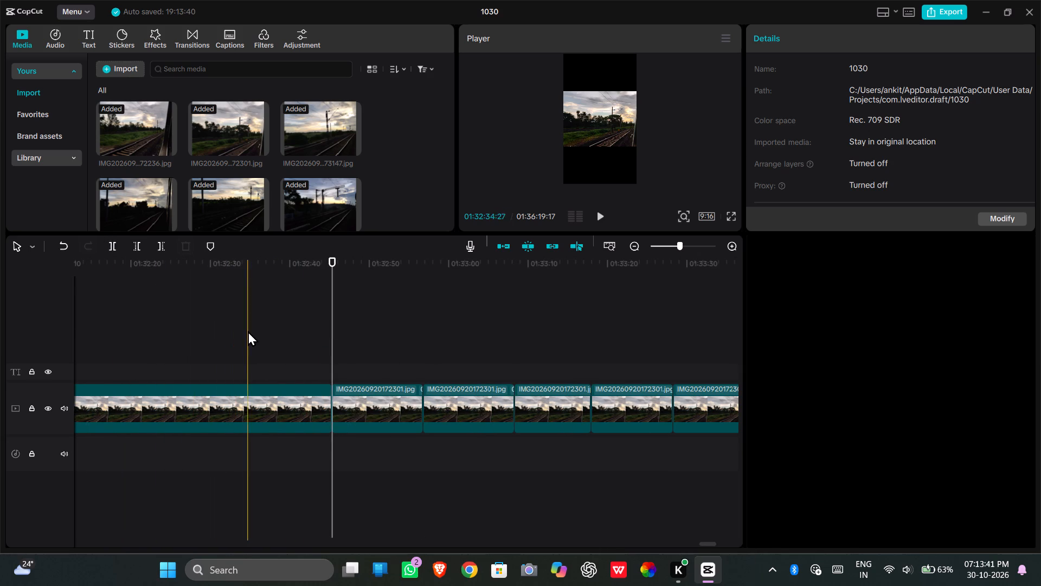
pyautogui.click(243, 331)
pyautogui.click(117, 247)
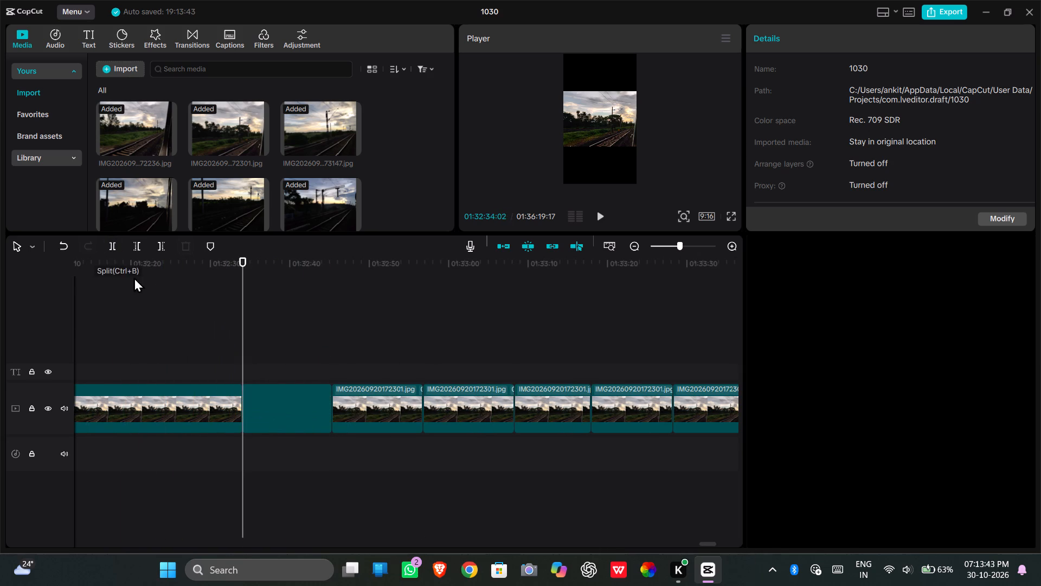
pyautogui.click(161, 319)
pyautogui.click(114, 249)
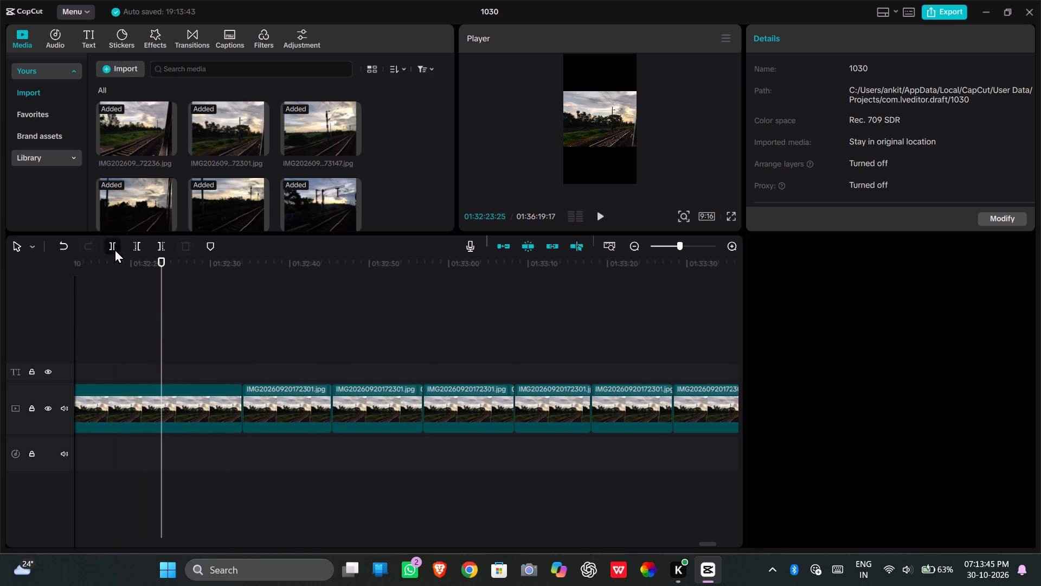
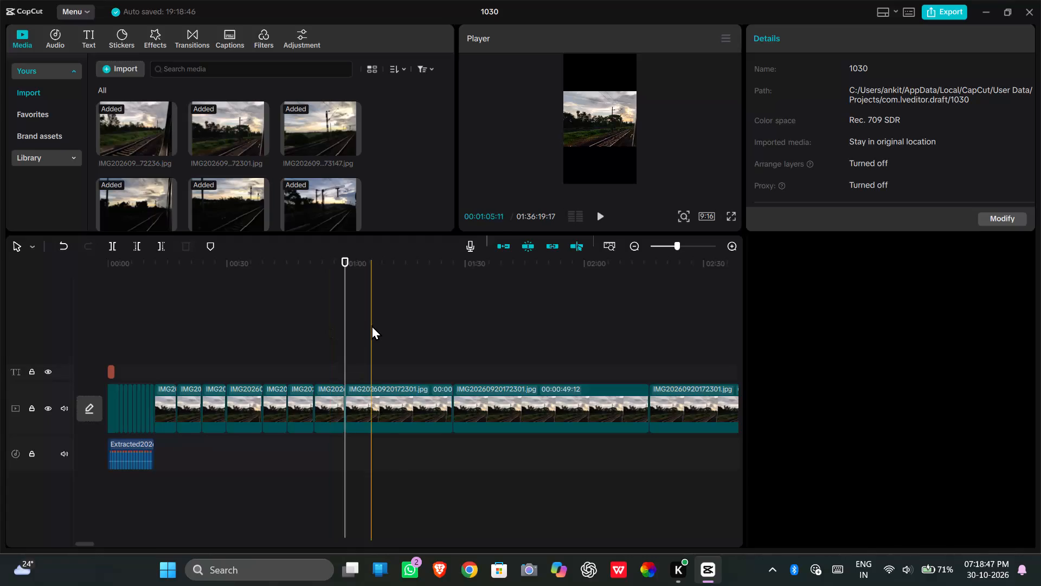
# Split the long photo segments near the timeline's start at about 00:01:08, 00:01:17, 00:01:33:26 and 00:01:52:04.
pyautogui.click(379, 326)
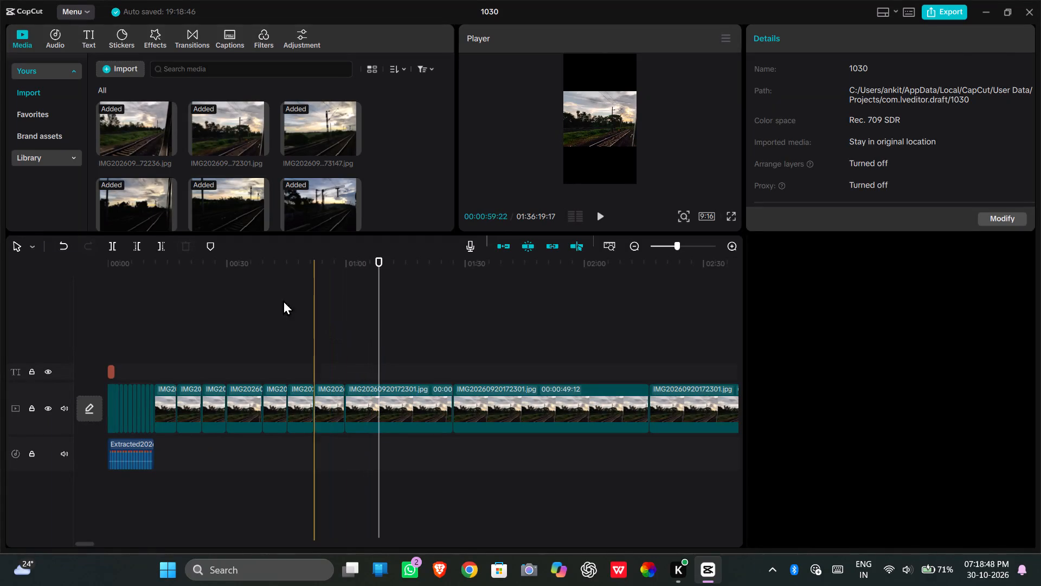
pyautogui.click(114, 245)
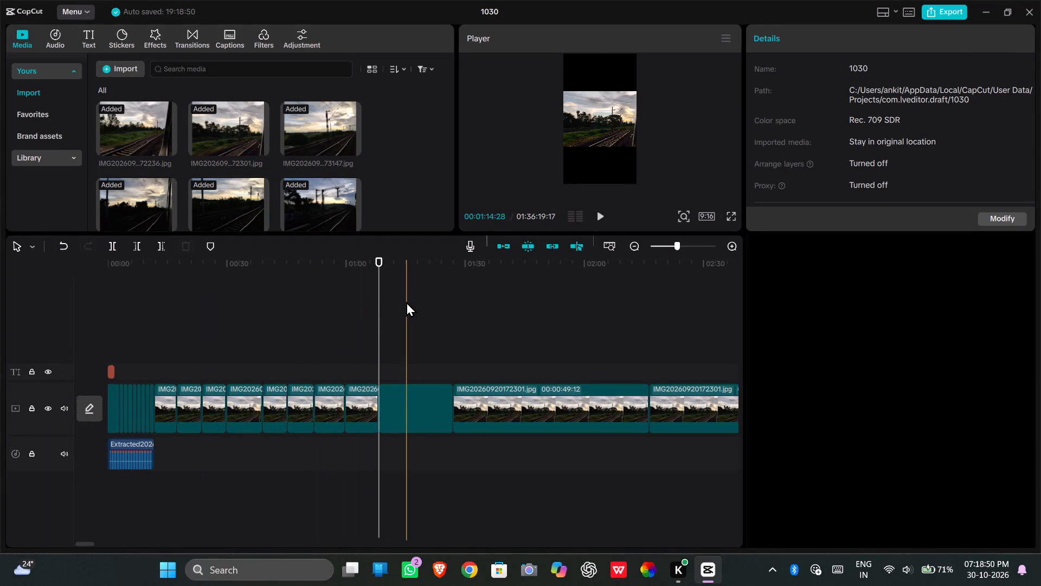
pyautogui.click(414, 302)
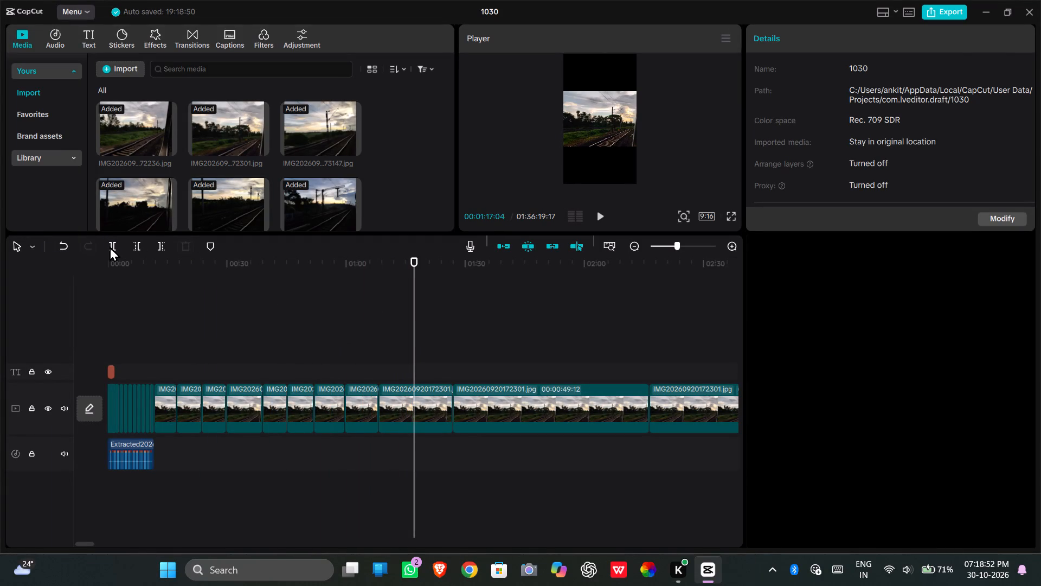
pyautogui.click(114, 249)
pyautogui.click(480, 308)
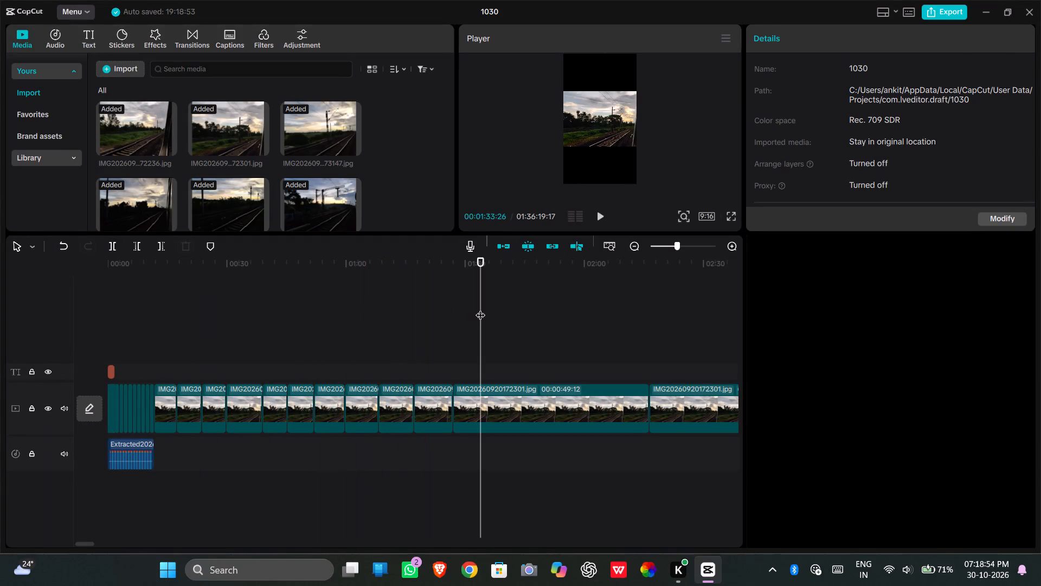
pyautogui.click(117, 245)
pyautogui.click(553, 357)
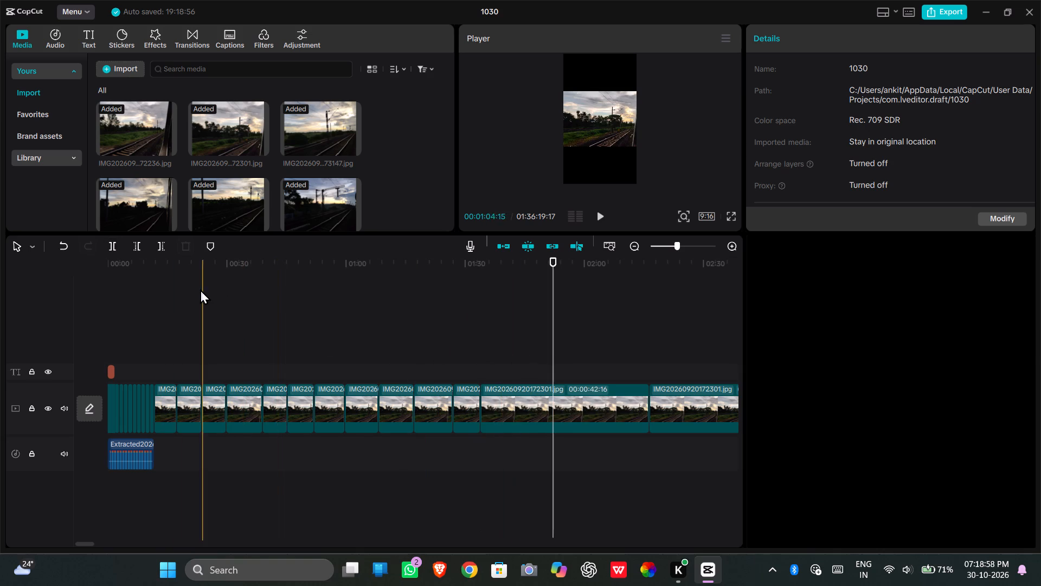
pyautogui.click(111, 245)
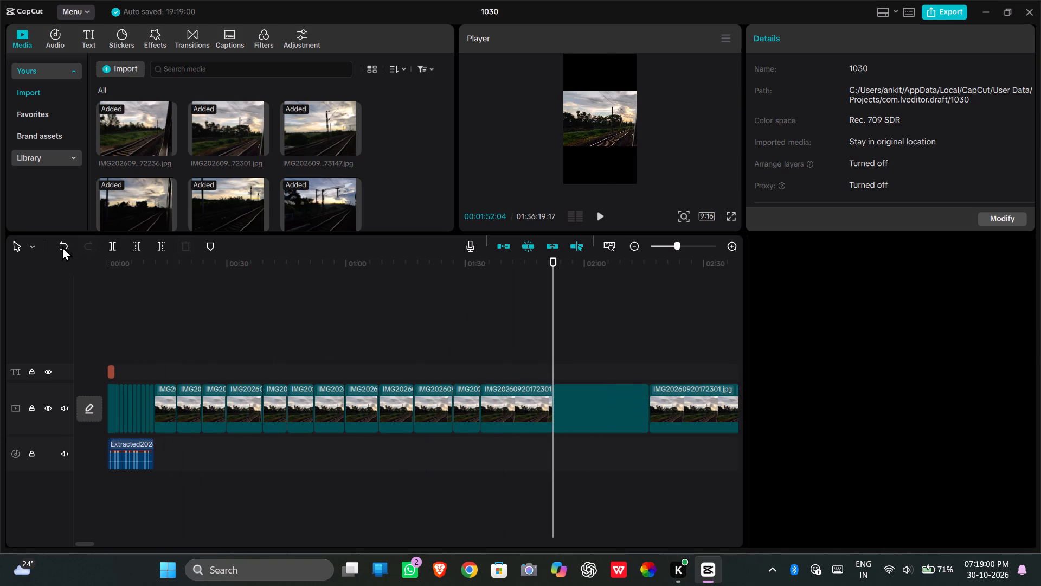
# Repeatedly undo the splits made in the long IMG20260920172301.jpg photo clip, starting with the most recent ones.
pyautogui.click(62, 246)
pyautogui.click(62, 246)
pyautogui.click(62, 246)
pyautogui.doubleClick(62, 246)
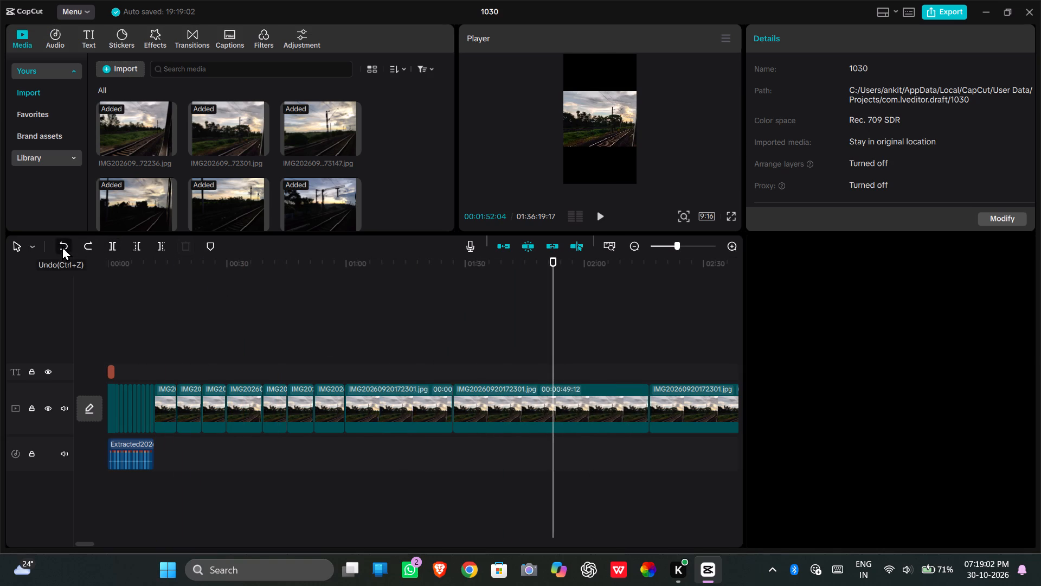
pyautogui.doubleClick(62, 246)
pyautogui.click(62, 246)
pyautogui.click(62, 246)
pyautogui.tripleClick(62, 246)
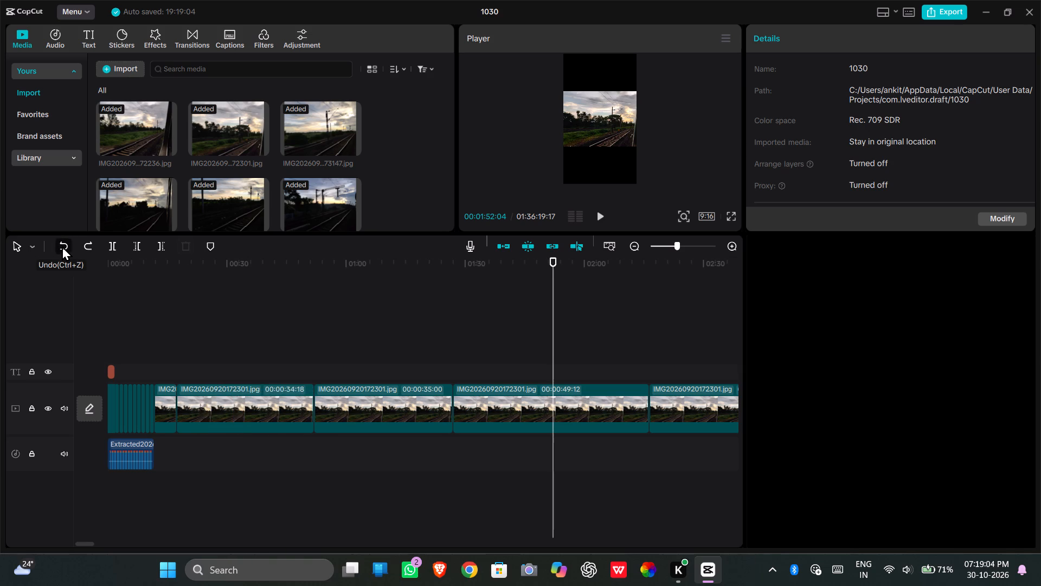
pyautogui.tripleClick(62, 246)
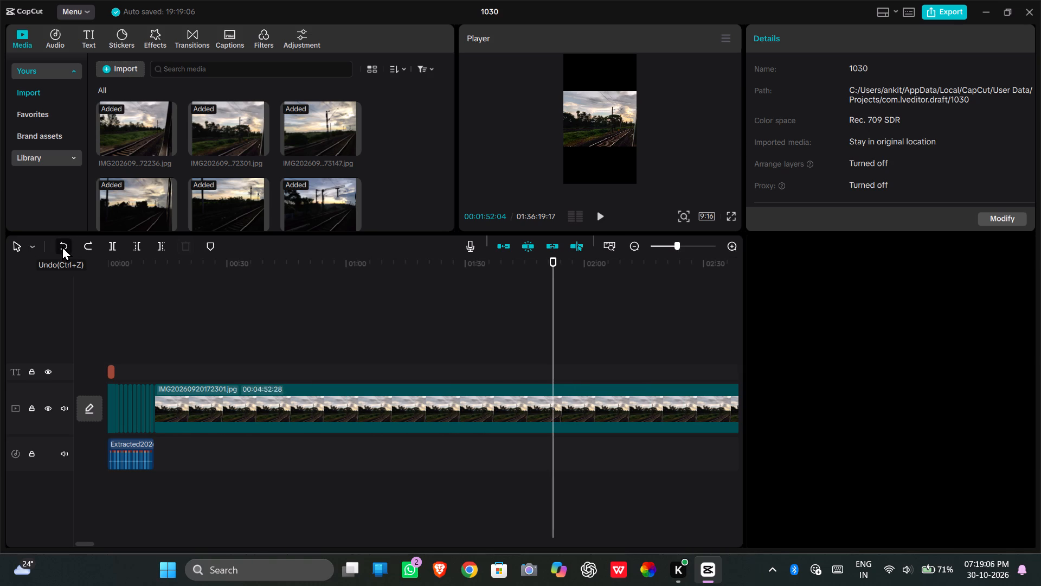
pyautogui.tripleClick(62, 246)
pyautogui.tripleClick(62, 246)
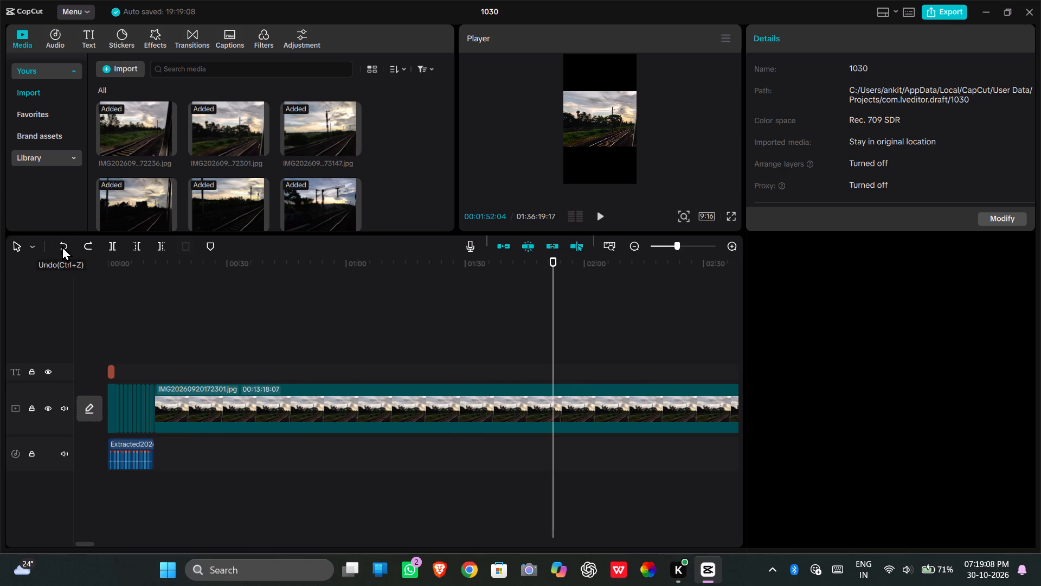
pyautogui.click(62, 246)
pyautogui.tripleClick(62, 246)
pyautogui.tripleClick(62, 246)
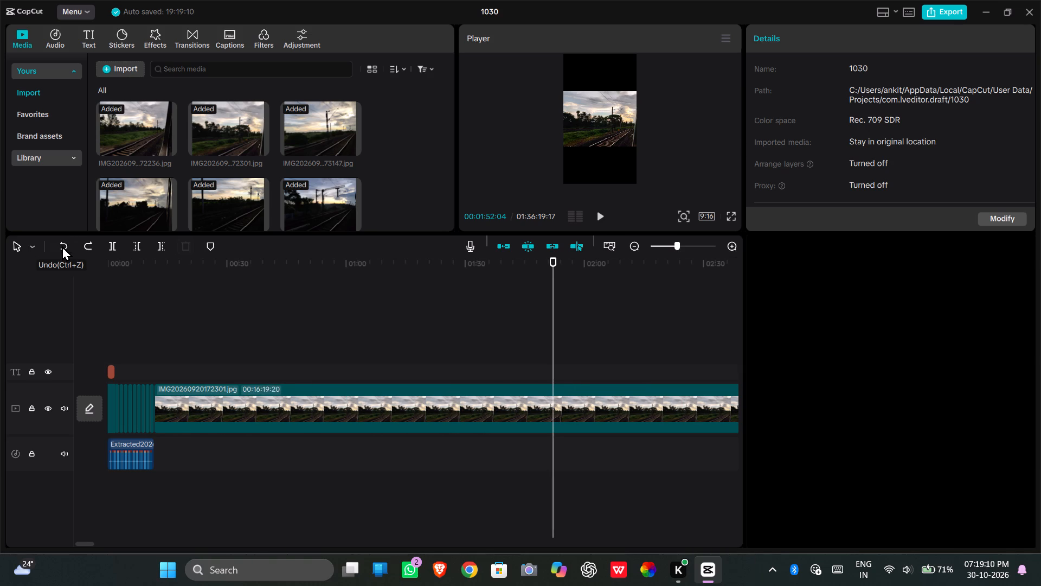
pyautogui.tripleClick(62, 246)
pyautogui.tripleClick(62, 246)
pyautogui.tripleClick(62, 246)
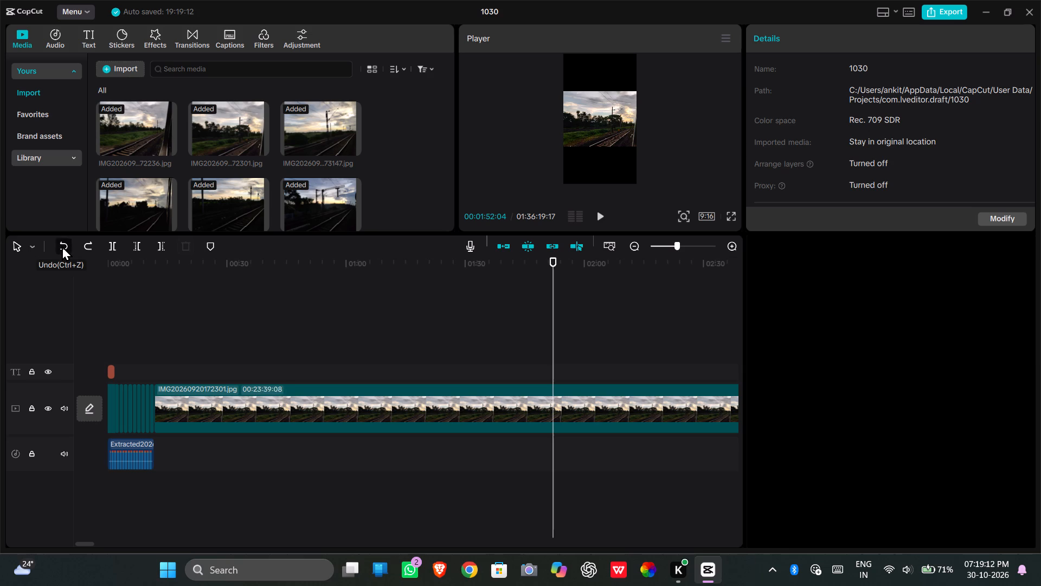
pyautogui.tripleClick(62, 246)
pyautogui.tripleClick(62, 246)
# Play the video from 00:00:00:00 to review the Weather title, the short photo sequence and the end of the audio.
pyautogui.click(146, 294)
pyautogui.click(126, 296)
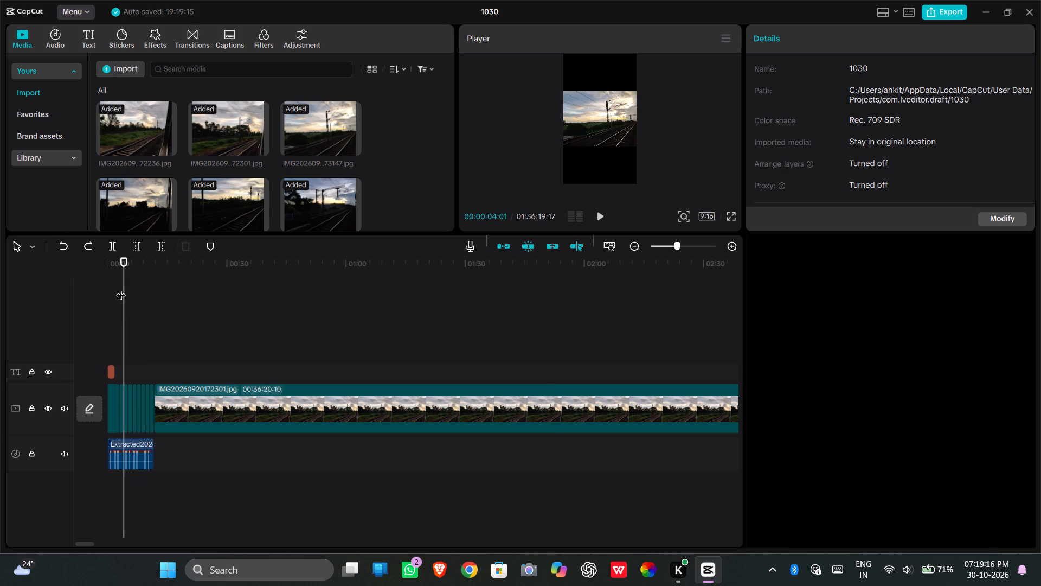
pyautogui.hotkey('ctrl', '+')
pyautogui.hotkey('ctrl', '+')
pyautogui.hotkey('ctrl', '+')
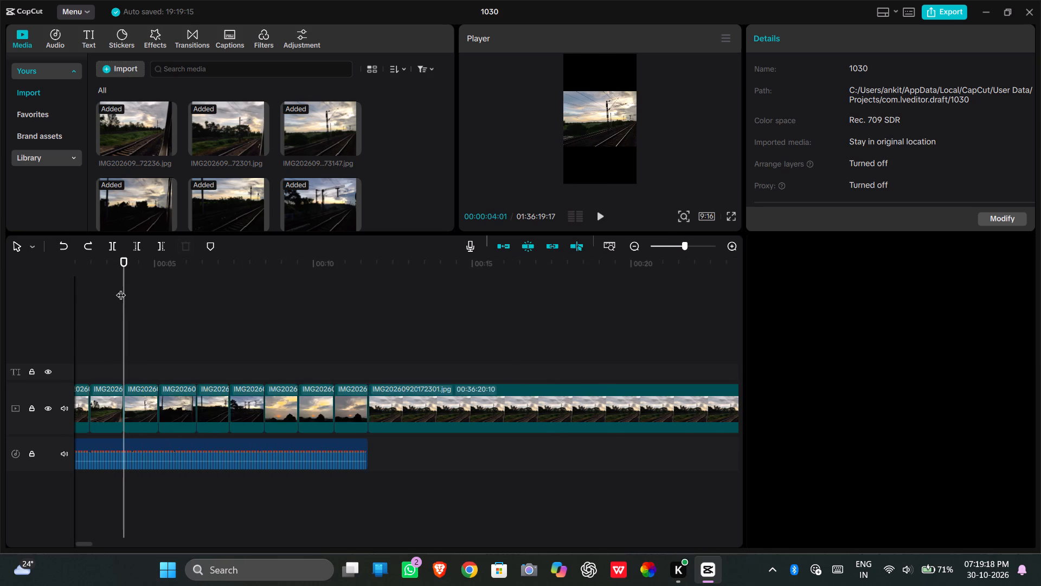
pyautogui.hotkey('ctrl', '+')
pyautogui.moveTo(400, 349); pyautogui.dragTo(325, 338)
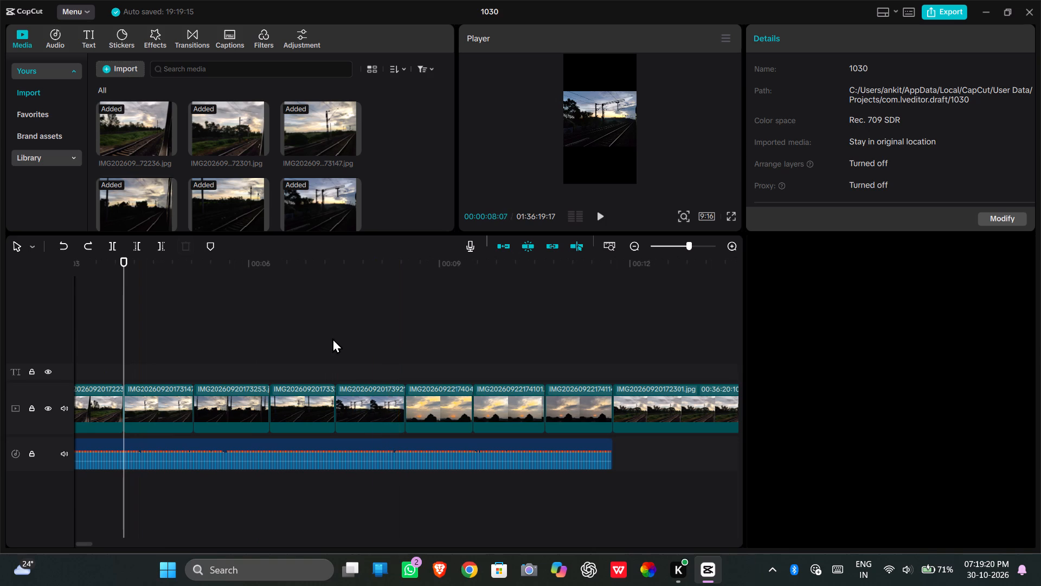
pyautogui.moveTo(325, 338); pyautogui.dragTo(0, 344)
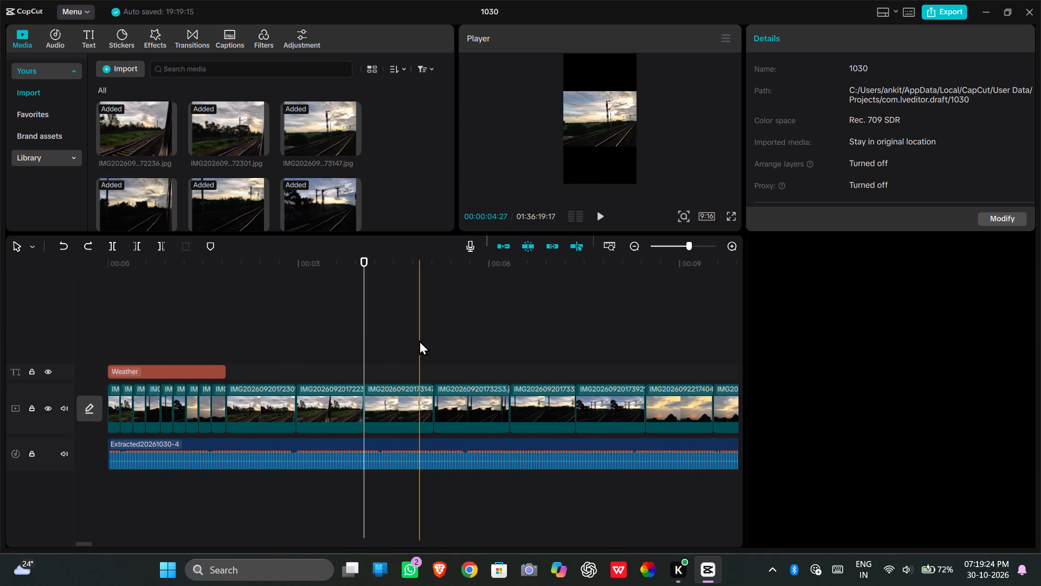
pyautogui.hotkey('ctrl', '-')
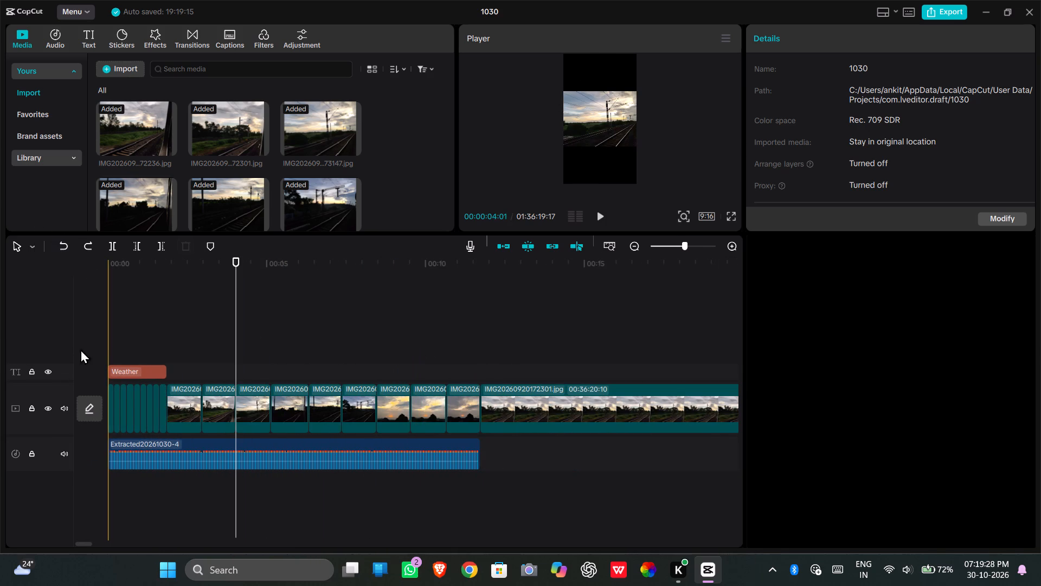
pyautogui.click(106, 335)
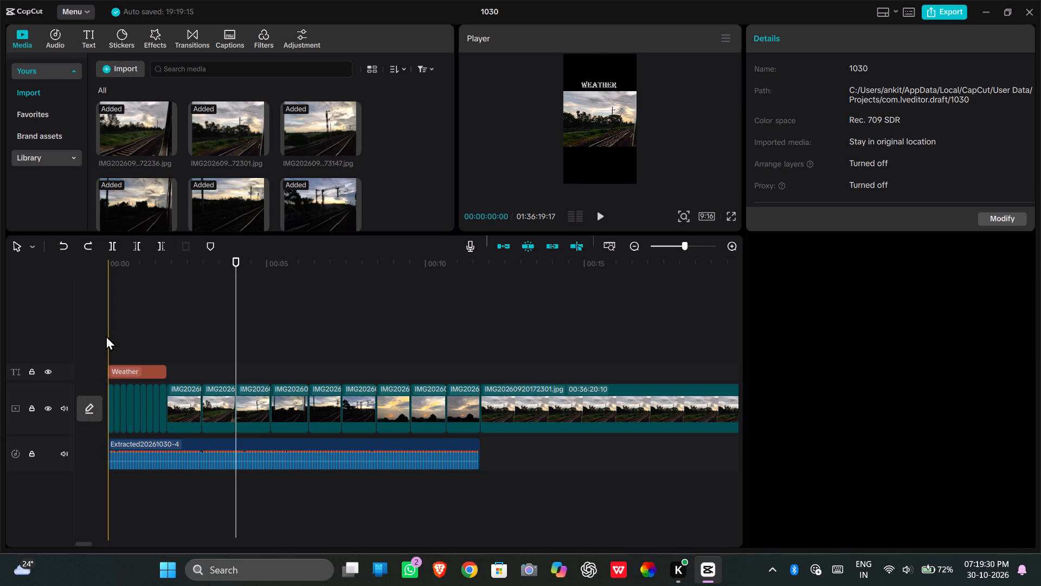
pyautogui.click(105, 319)
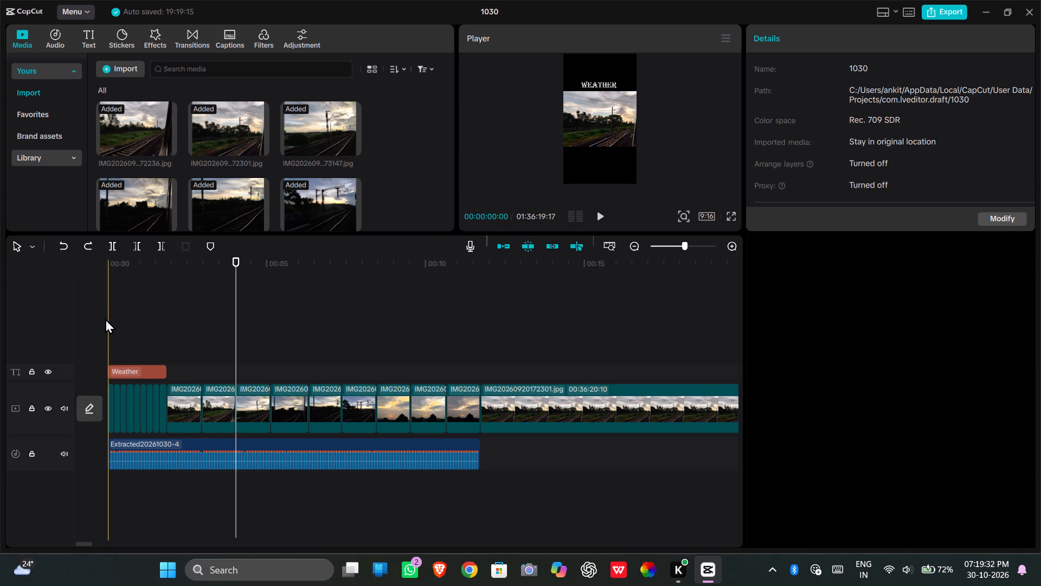
pyautogui.click(112, 319)
pyautogui.click(106, 319)
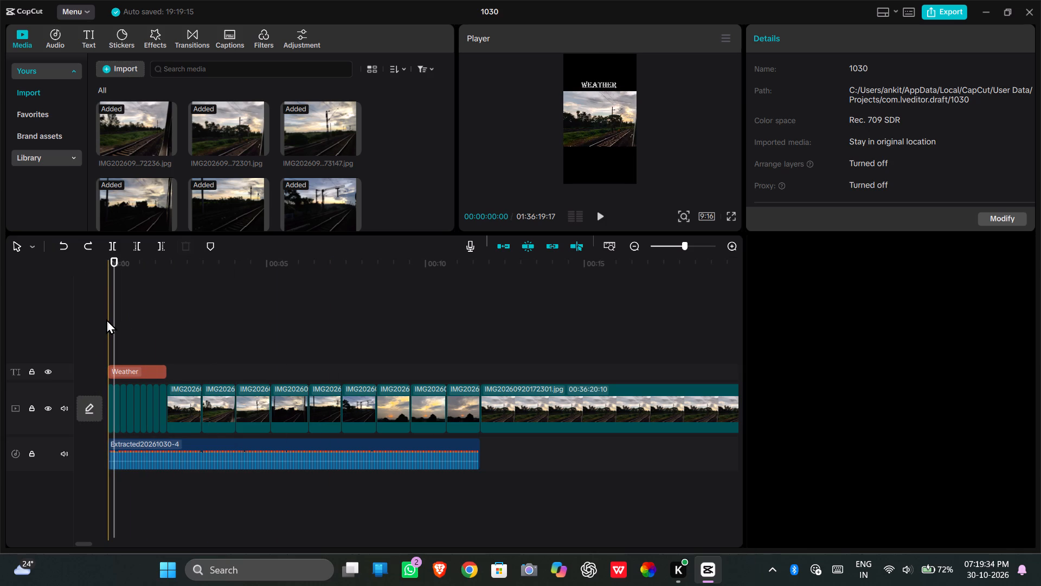
pyautogui.moveTo(113, 320); pyautogui.dragTo(95, 324)
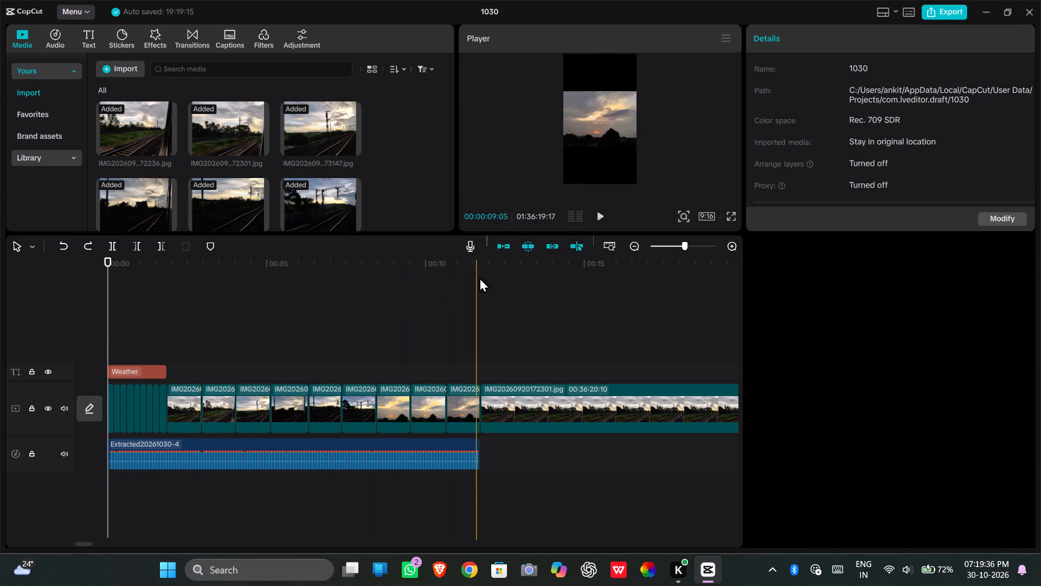
pyautogui.click(599, 214)
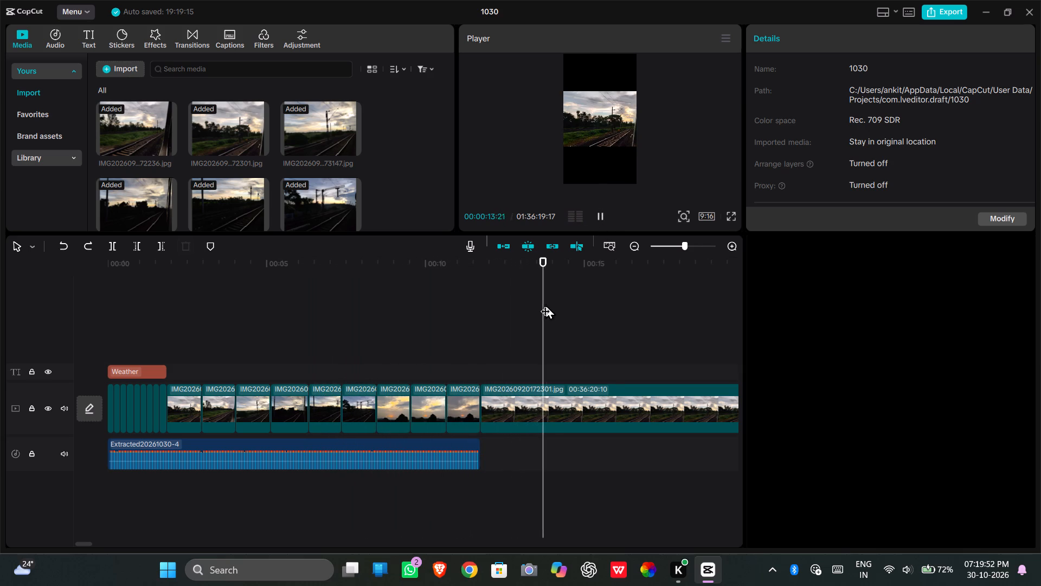
pyautogui.moveTo(545, 304); pyautogui.dragTo(363, 313)
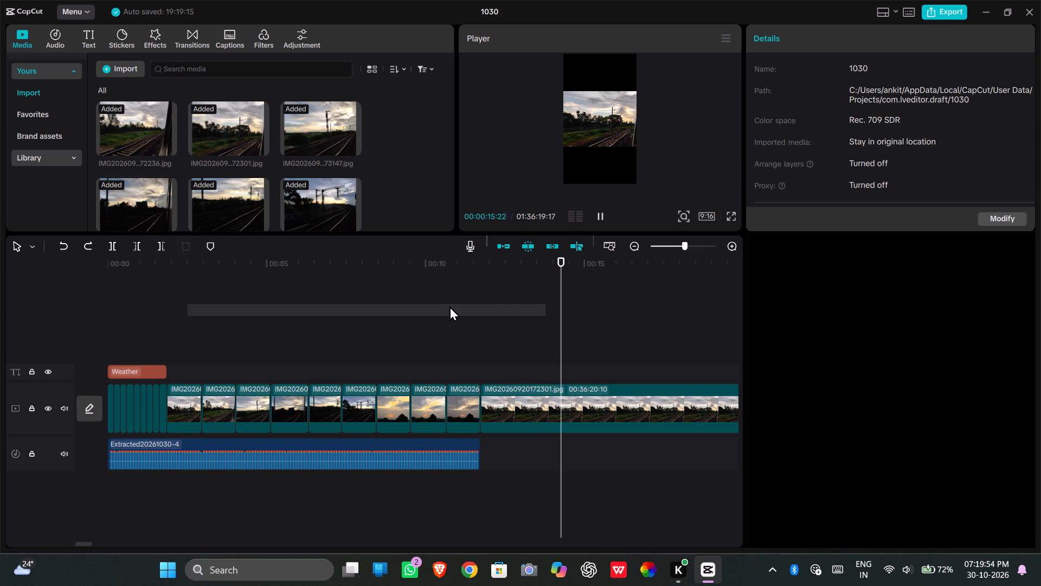
# Keep undoing the edits until all the splits and the long IMG20260920172301.jpg clip after the audio are gone.
pyautogui.click(70, 246)
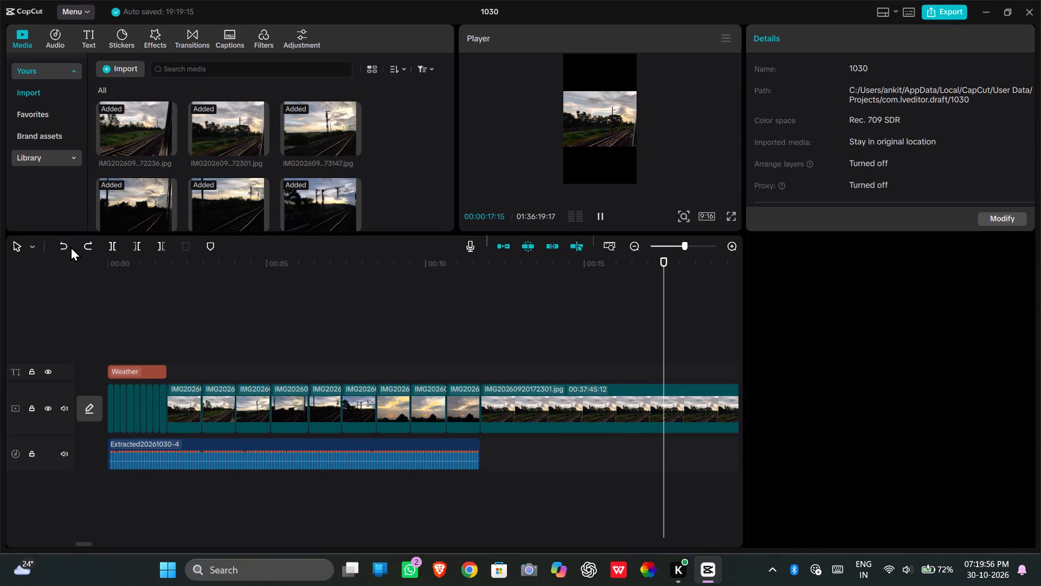
pyautogui.click(70, 246)
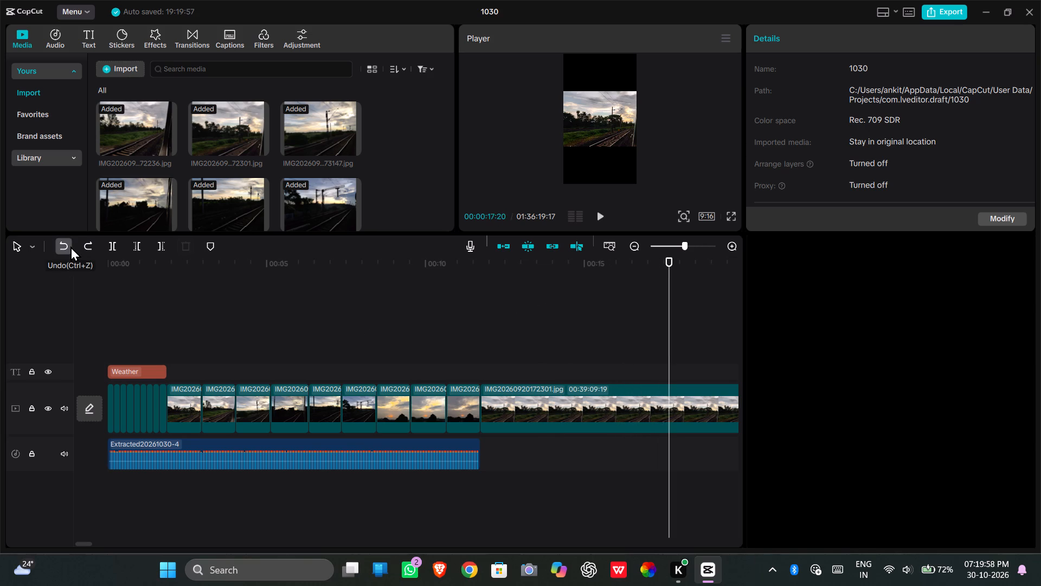
pyautogui.click(70, 246)
pyautogui.click(70, 246)
pyautogui.click(70, 246)
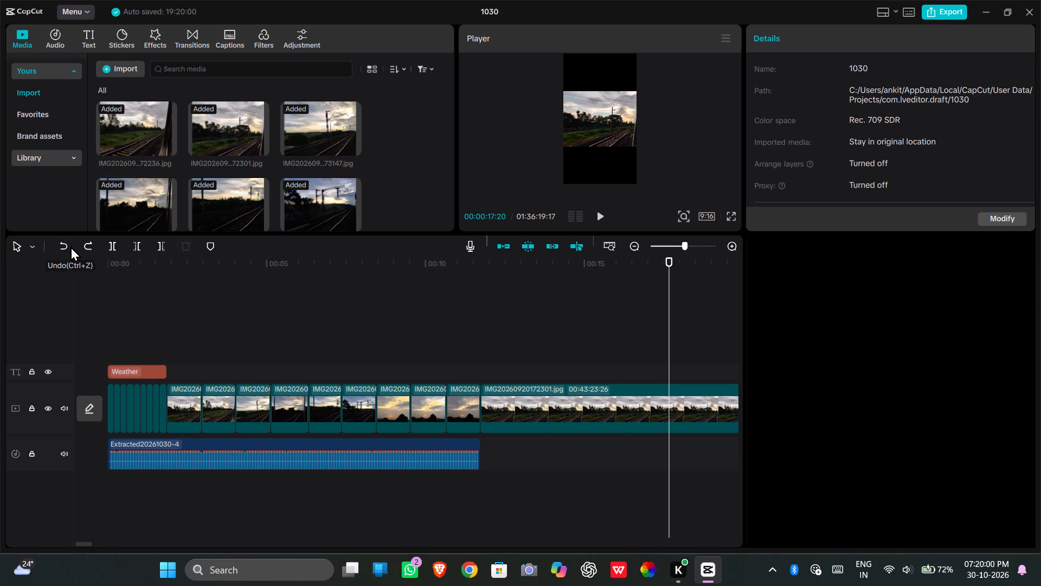
pyautogui.click(70, 246)
pyautogui.click(70, 246)
pyautogui.tripleClick(70, 246)
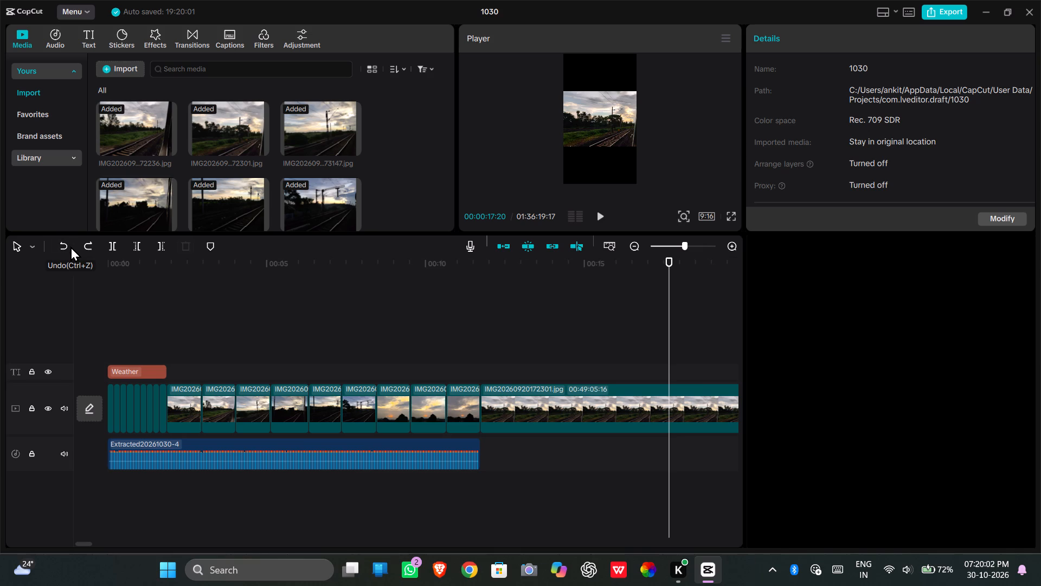
pyautogui.doubleClick(70, 246)
pyautogui.doubleClick(70, 246)
pyautogui.tripleClick(67, 247)
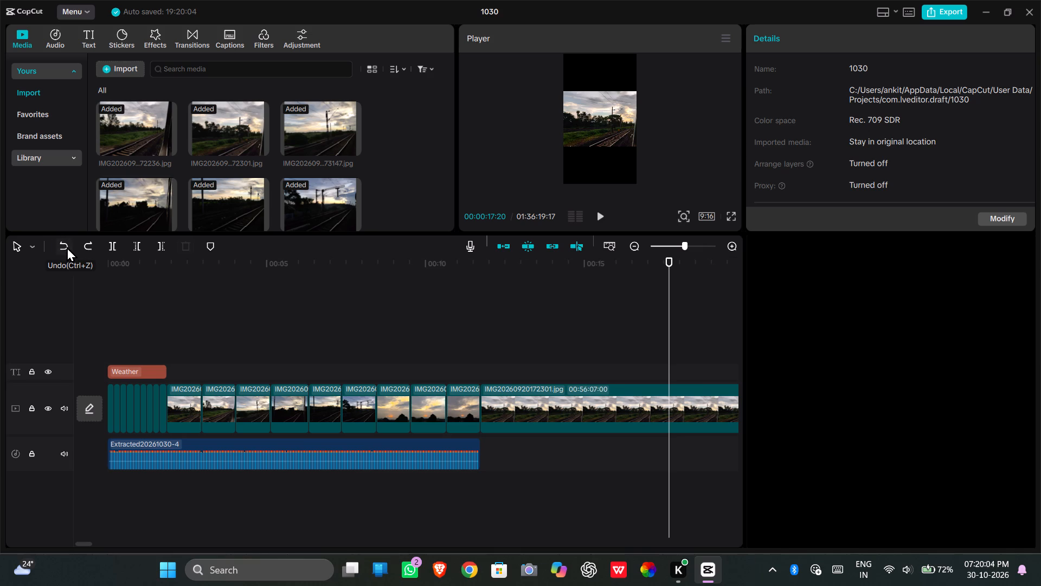
pyautogui.tripleClick(67, 247)
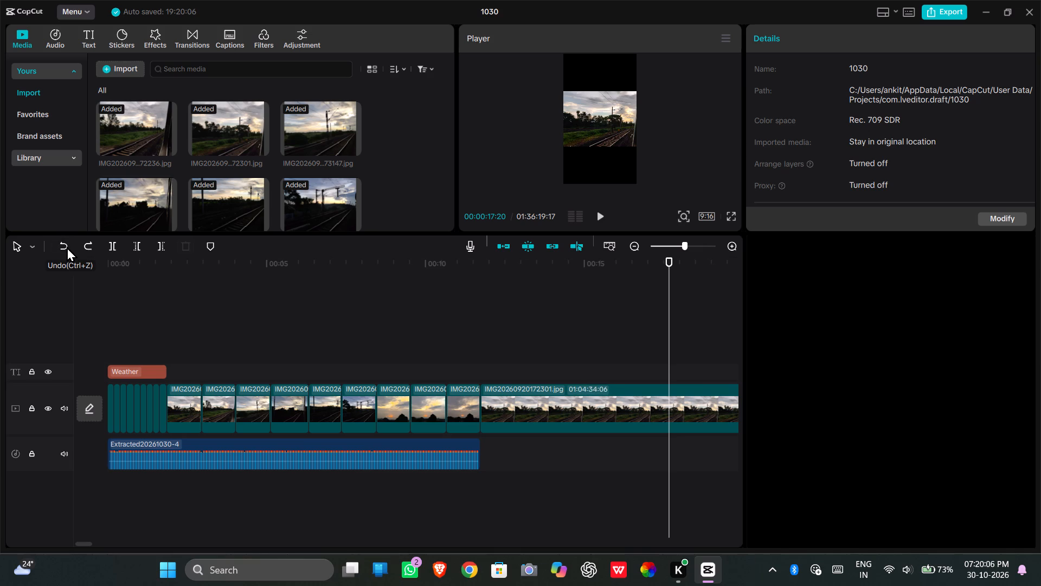
pyautogui.tripleClick(67, 247)
pyautogui.tripleClick(67, 247)
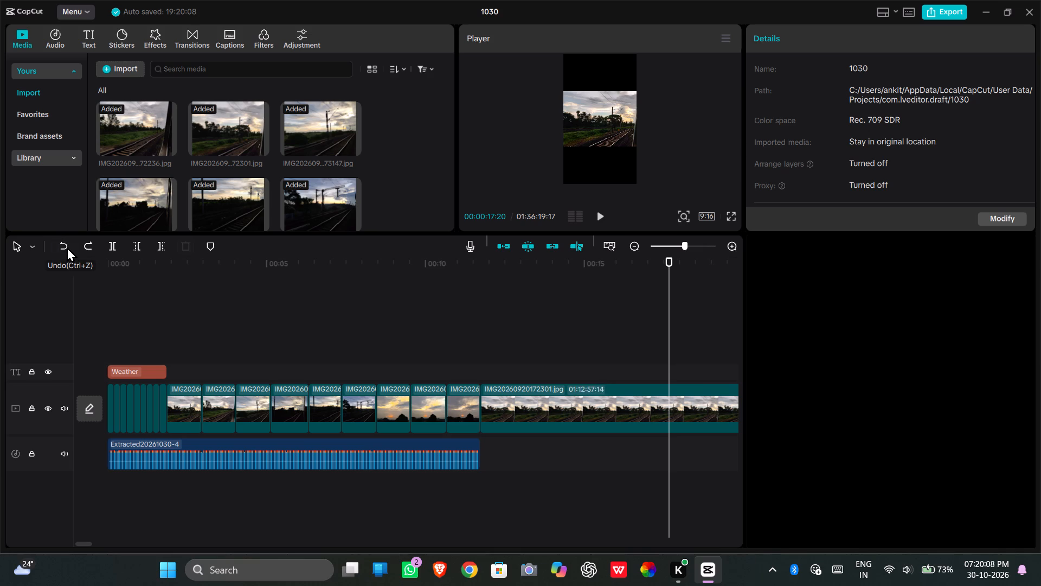
pyautogui.tripleClick(67, 247)
pyautogui.tripleClick(67, 247)
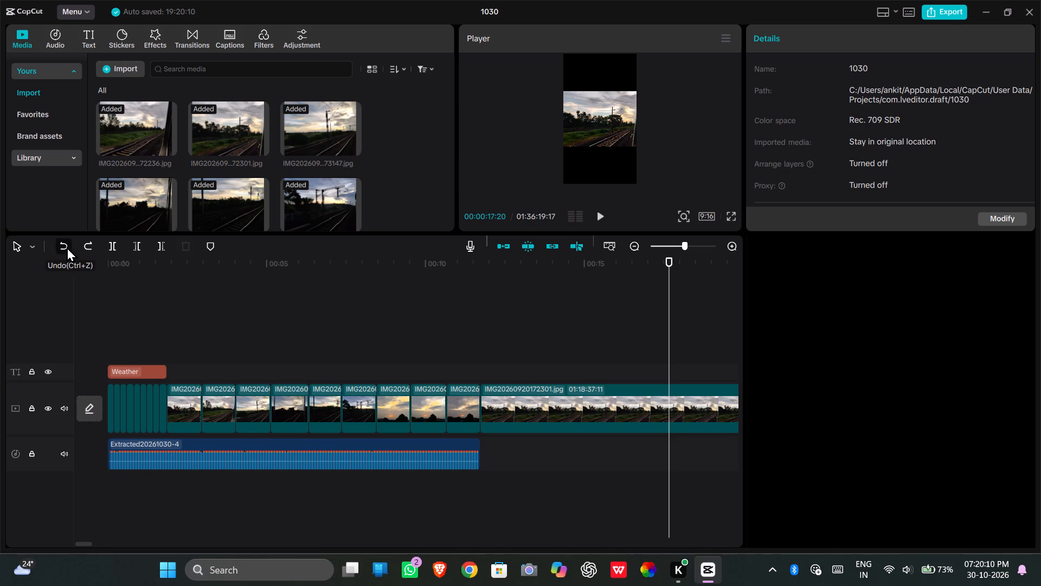
pyautogui.tripleClick(67, 247)
pyautogui.tripleClick(67, 247)
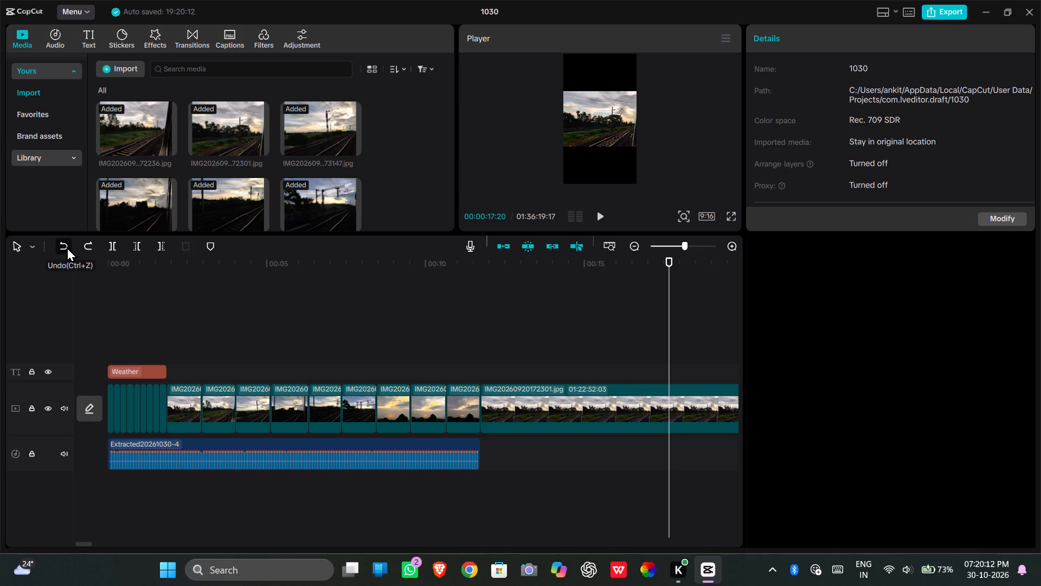
pyautogui.tripleClick(67, 247)
pyautogui.tripleClick(67, 247)
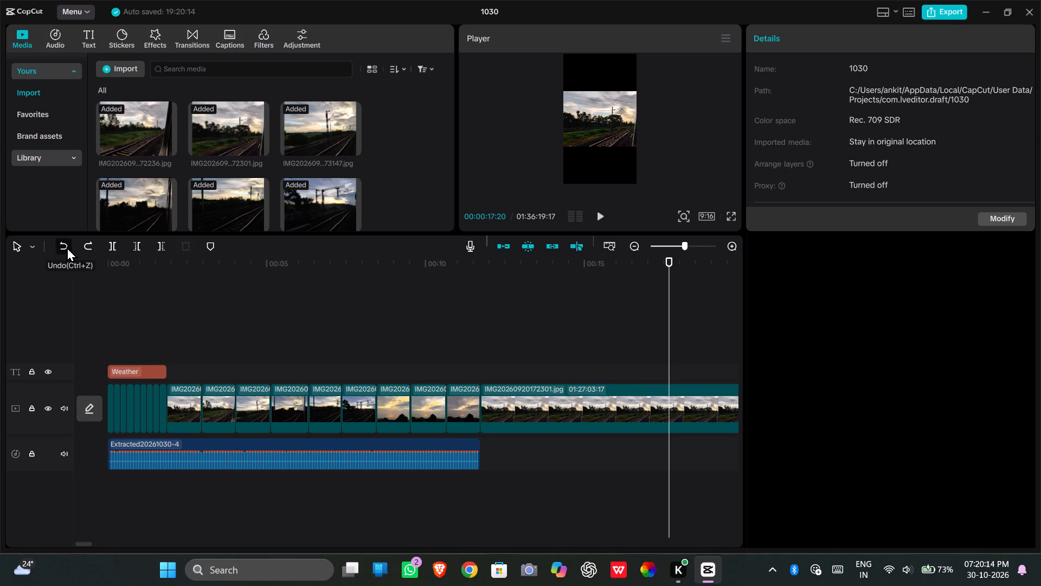
pyautogui.tripleClick(67, 247)
pyautogui.tripleClick(67, 247)
pyautogui.tripleClick(67, 247)
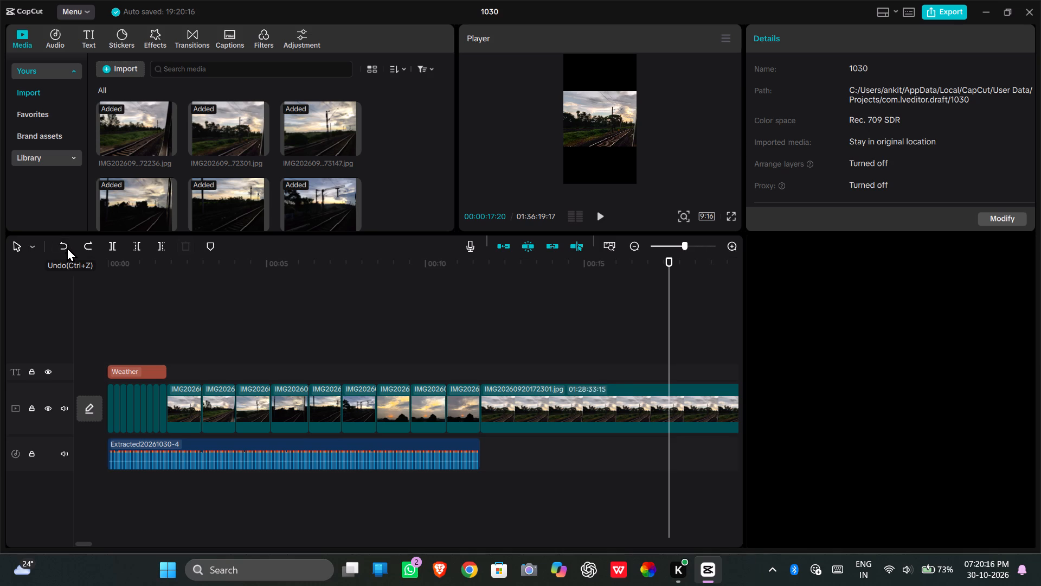
pyautogui.tripleClick(67, 247)
pyautogui.tripleClick(67, 247)
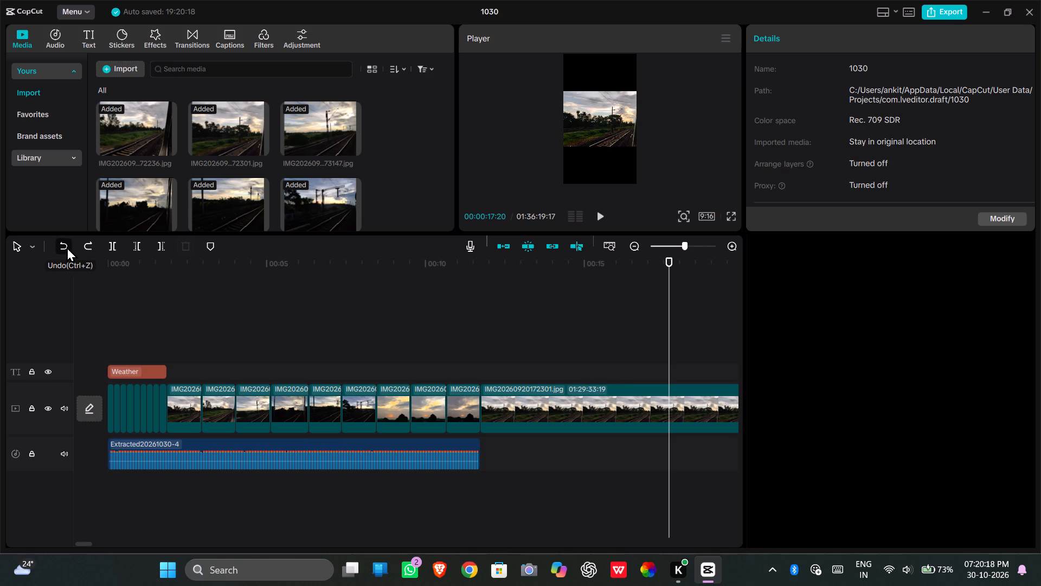
pyautogui.tripleClick(67, 247)
pyautogui.tripleClick(67, 247)
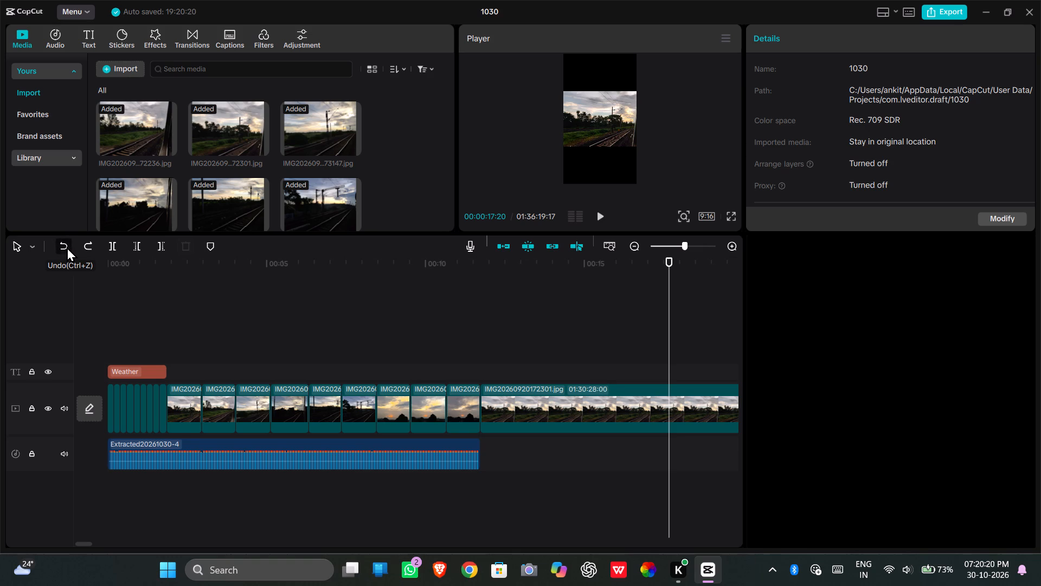
pyautogui.tripleClick(67, 247)
pyautogui.tripleClick(67, 247)
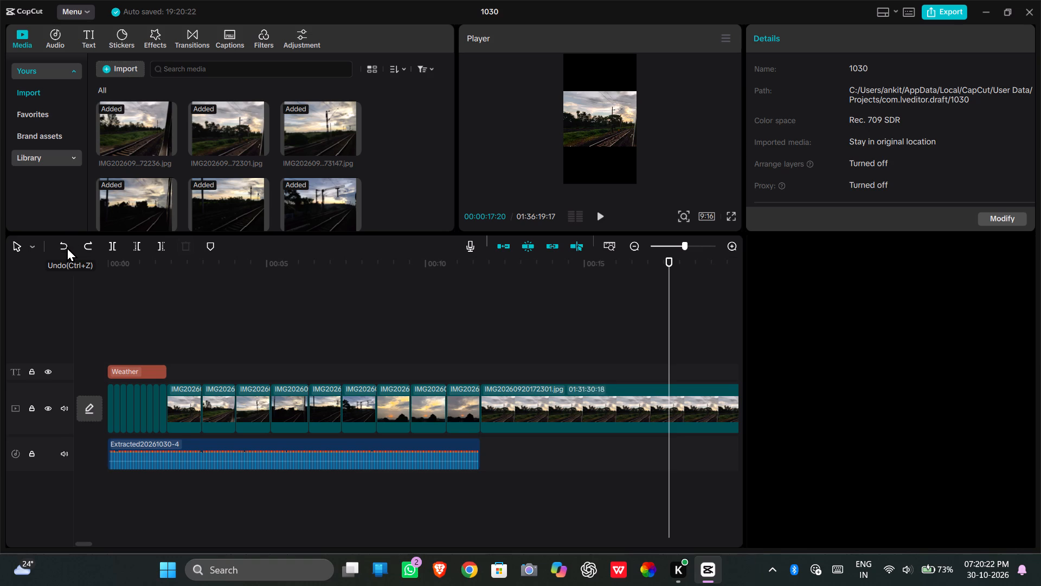
pyautogui.tripleClick(67, 247)
pyautogui.tripleClick(67, 247)
pyautogui.tripleClick(67, 247)
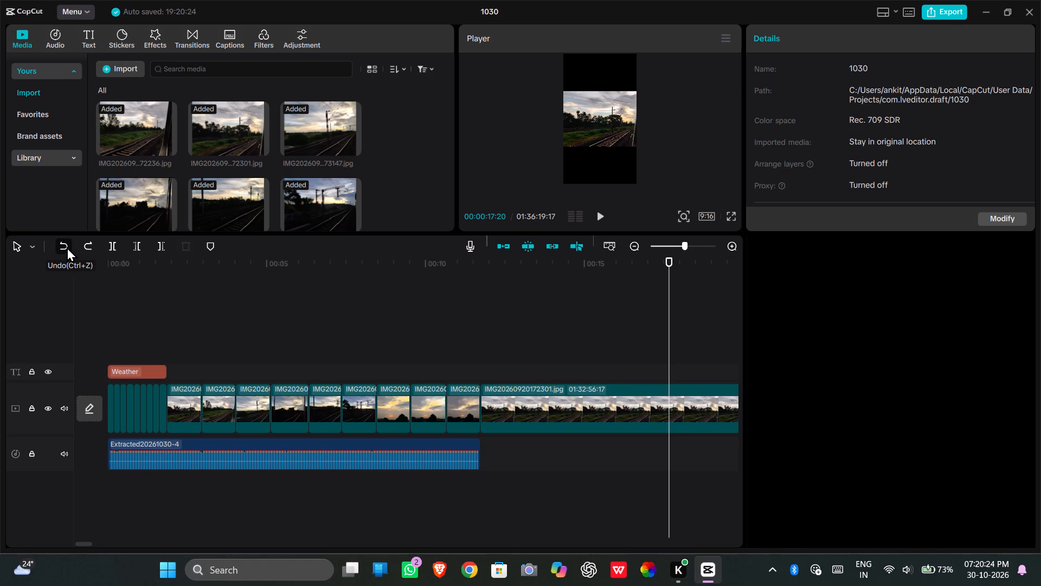
pyautogui.tripleClick(67, 247)
pyautogui.doubleClick(67, 246)
pyautogui.tripleClick(70, 247)
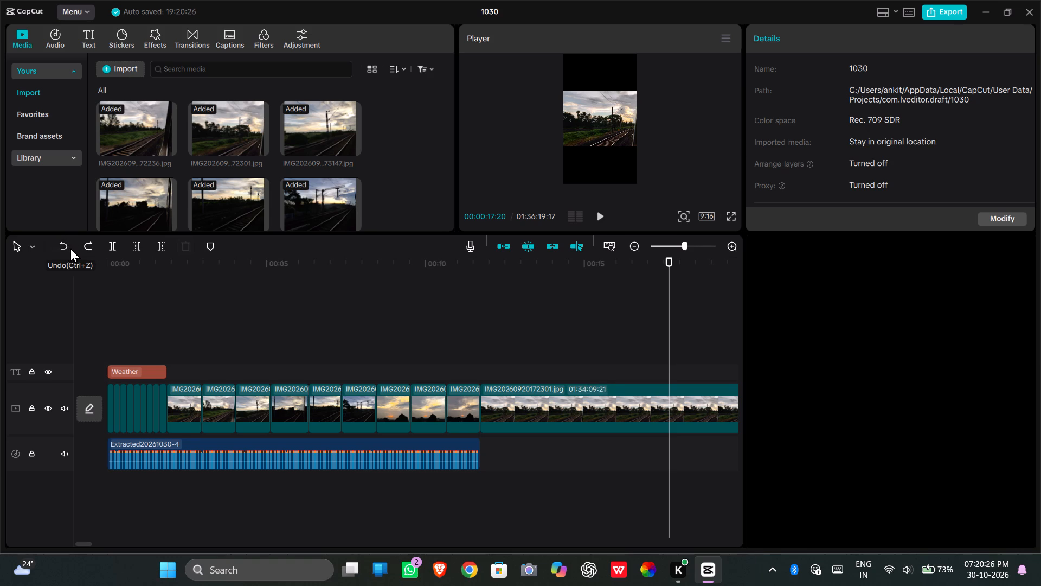
pyautogui.tripleClick(70, 248)
pyautogui.tripleClick(70, 248)
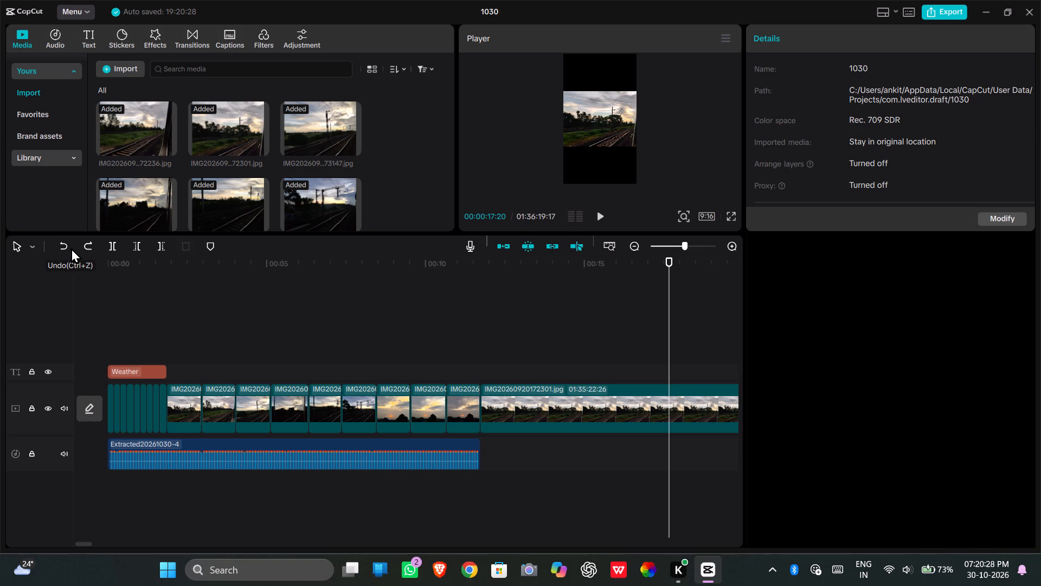
pyautogui.tripleClick(72, 249)
pyautogui.doubleClick(72, 249)
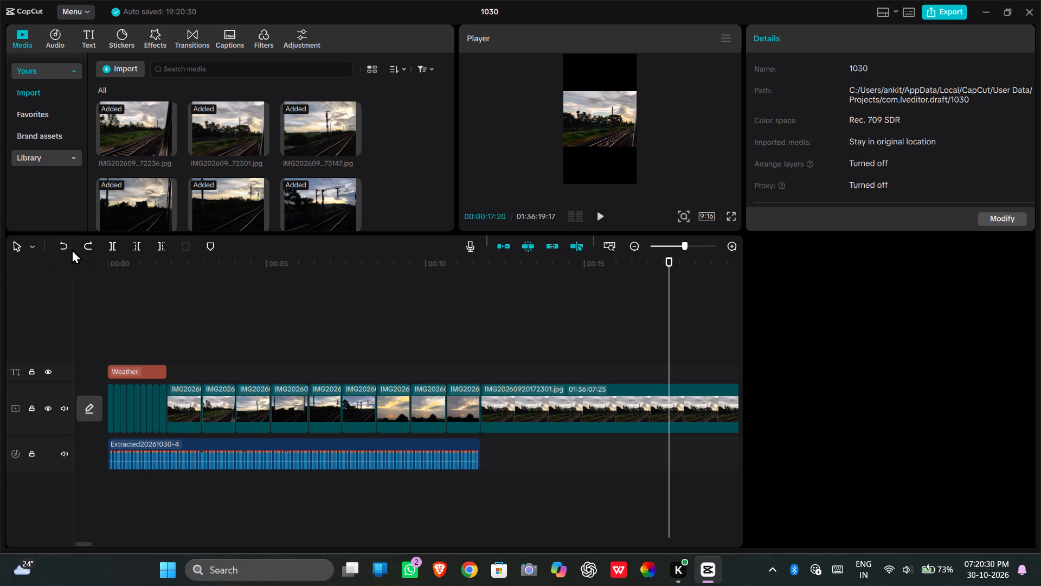
pyautogui.click(72, 249)
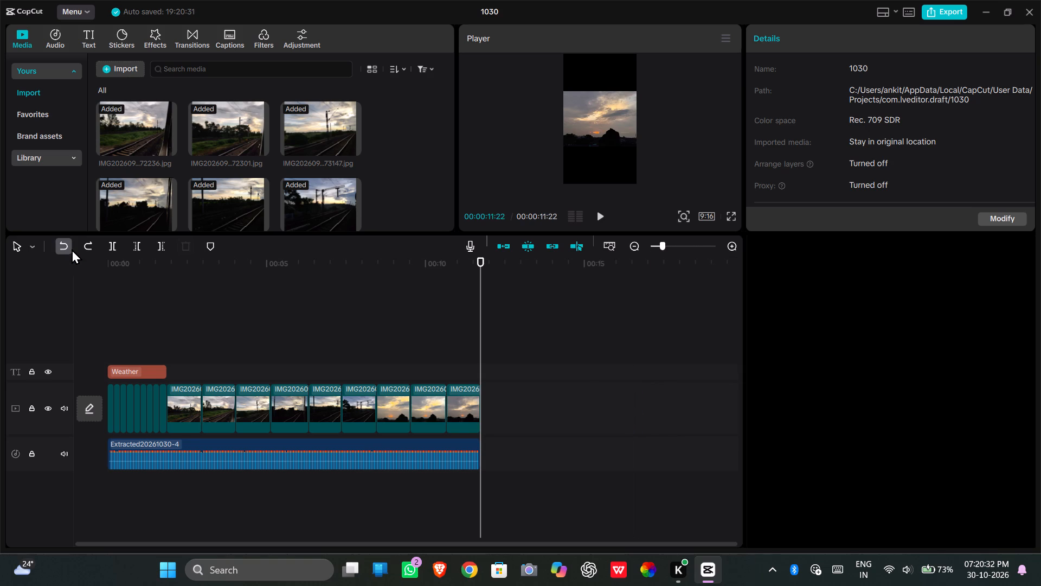
# Play the video from 00:00:00:00 to review the Weather title and the first photos.
pyautogui.click(100, 270)
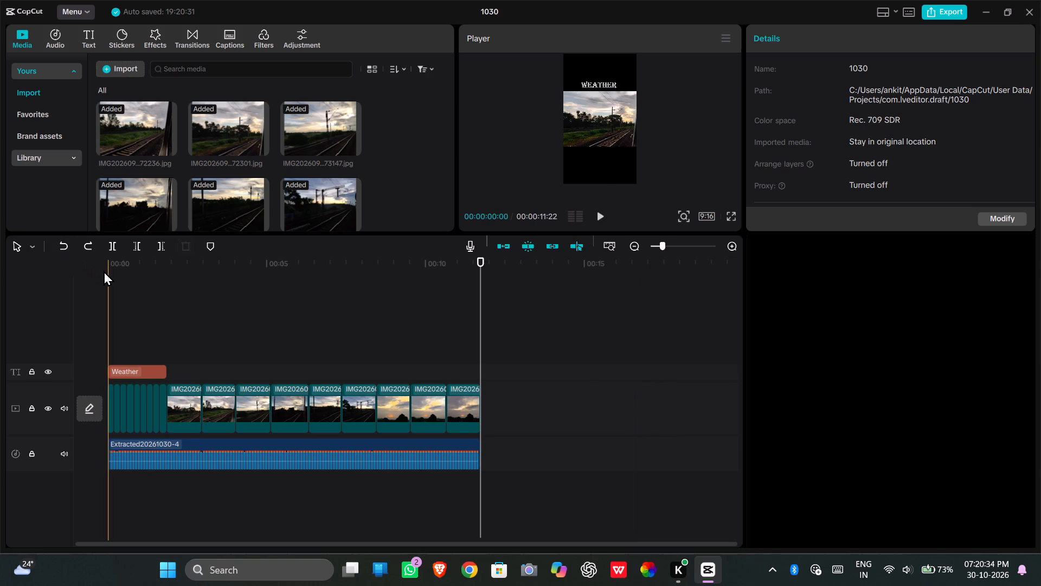
pyautogui.click(112, 271)
pyautogui.moveTo(112, 271); pyautogui.dragTo(100, 273)
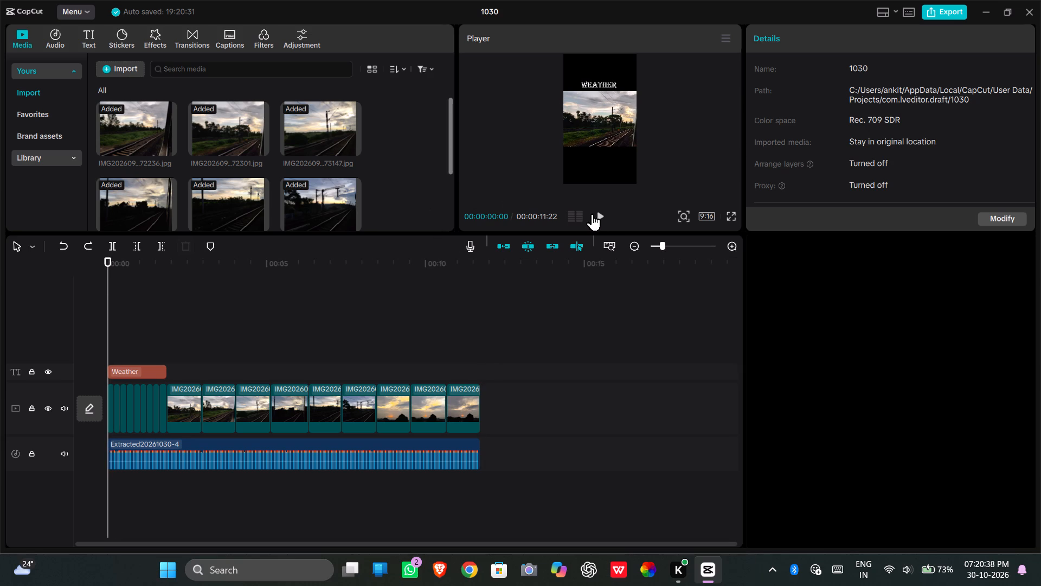
pyautogui.click(603, 214)
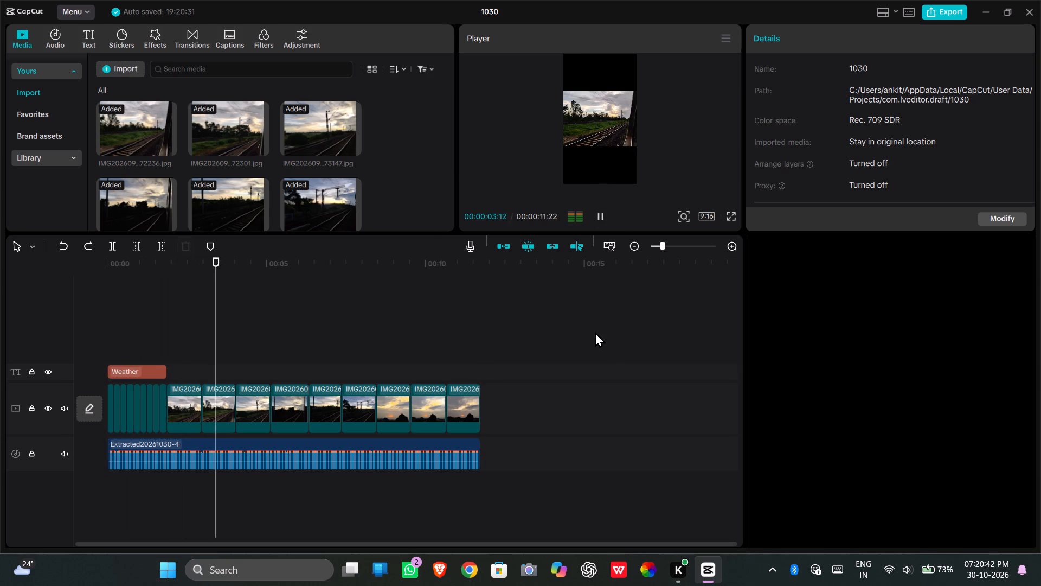
pyautogui.click(611, 341)
# Add a timeline marker at 00:00:00:00, where the Weather title starts.
pyautogui.hotkey('ctrl', '+')
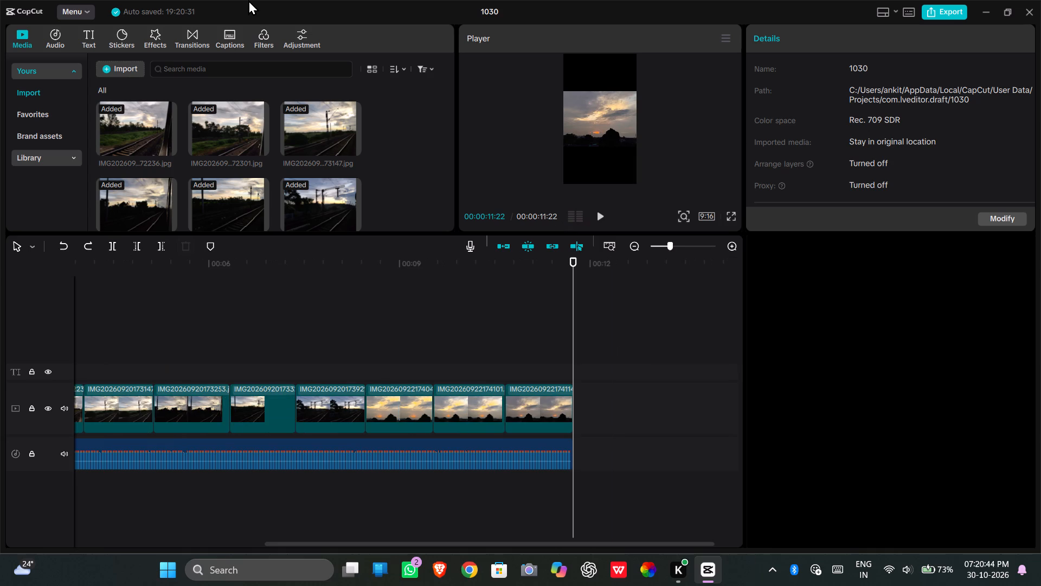
pyautogui.moveTo(449, 321); pyautogui.dragTo(0, 342)
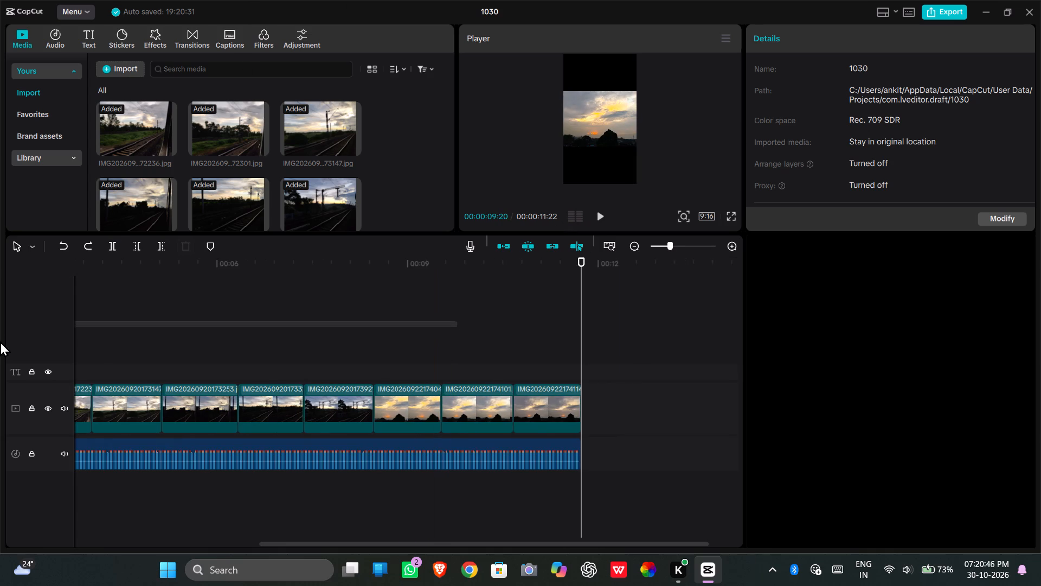
pyautogui.moveTo(0, 342); pyautogui.dragTo(0, 346)
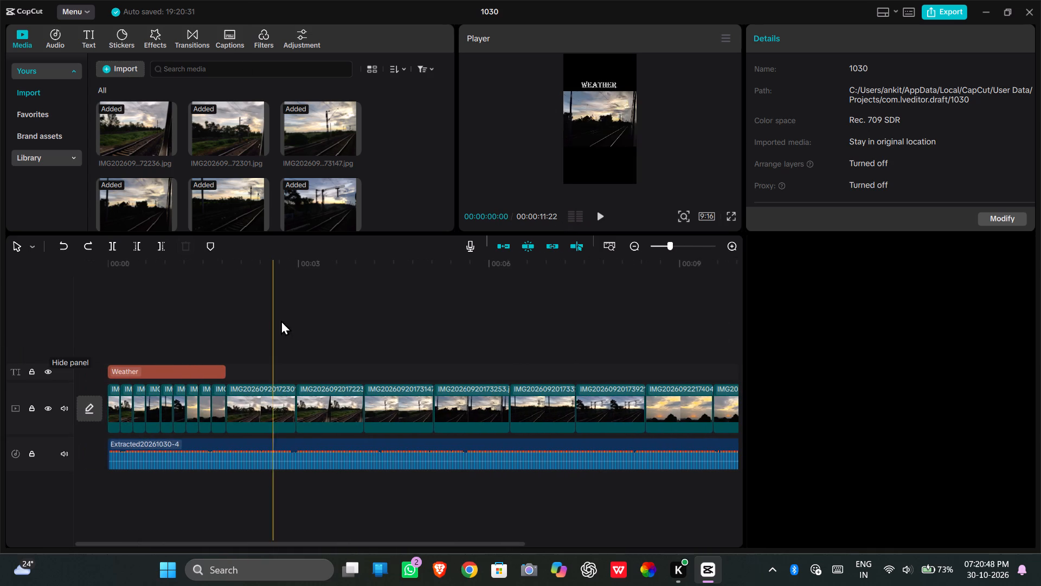
pyautogui.click(107, 313)
pyautogui.click(108, 312)
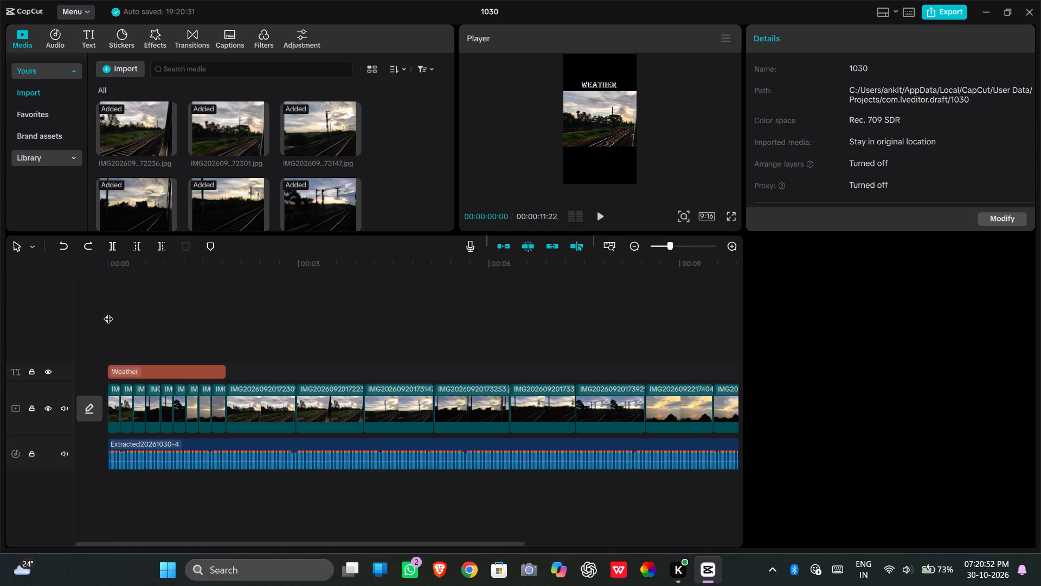
pyautogui.moveTo(108, 312); pyautogui.dragTo(100, 315)
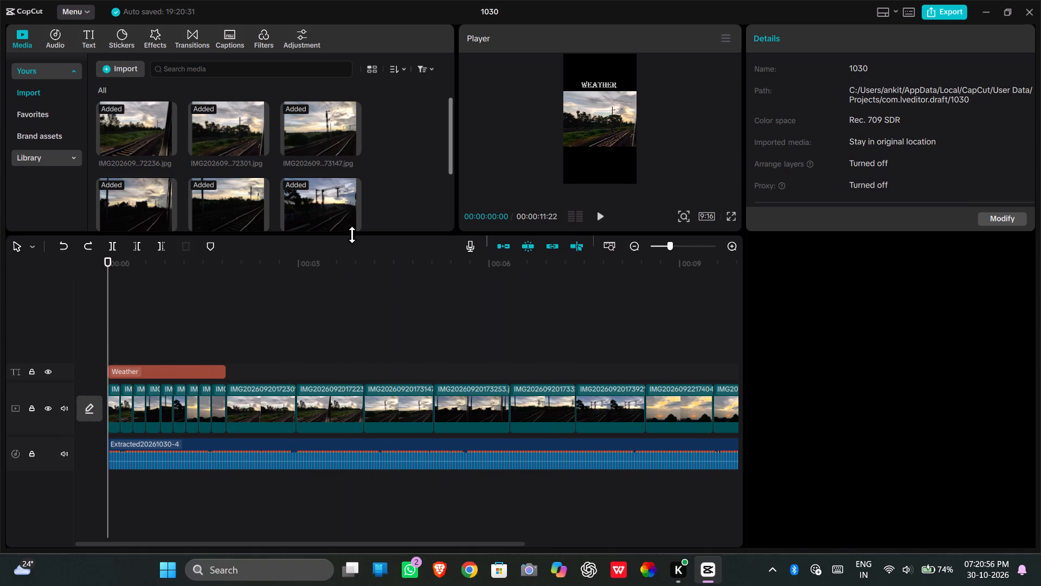
pyautogui.click(209, 243)
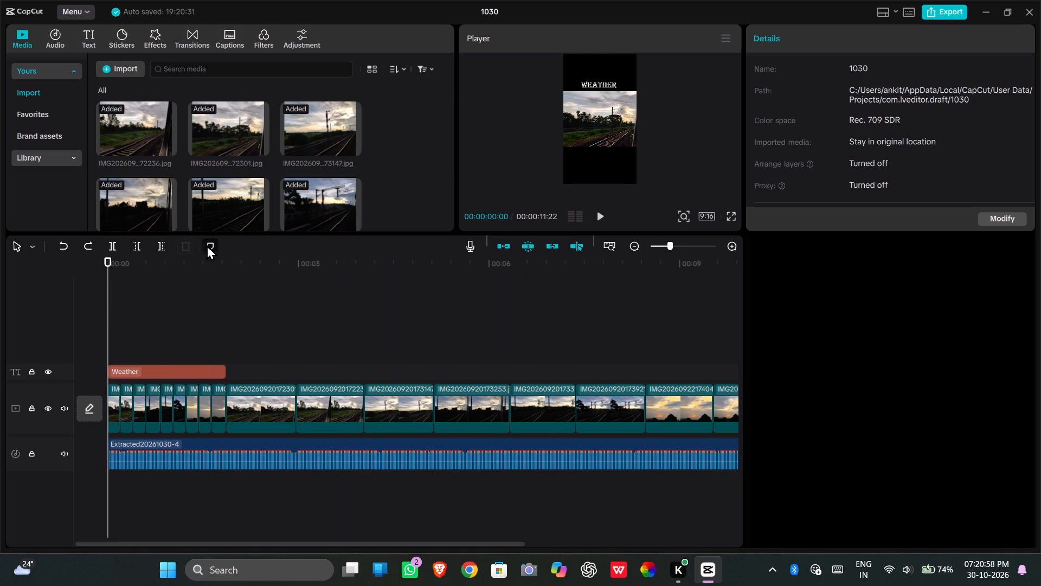
# Play the video again from 00:00:00:00 to review the Weather title and the full photo sequence with its audio.
pyautogui.click(132, 272)
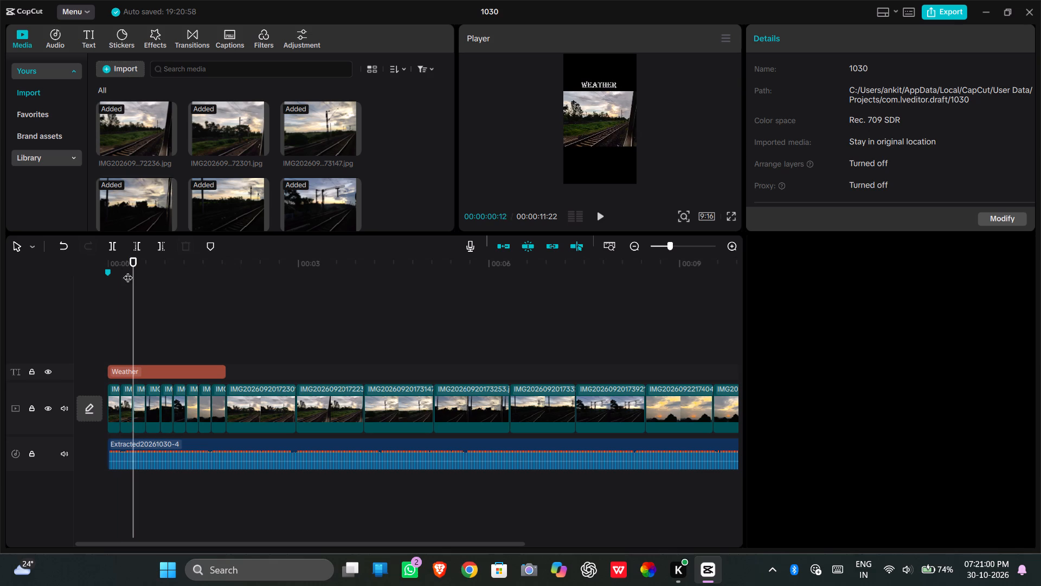
pyautogui.click(111, 271)
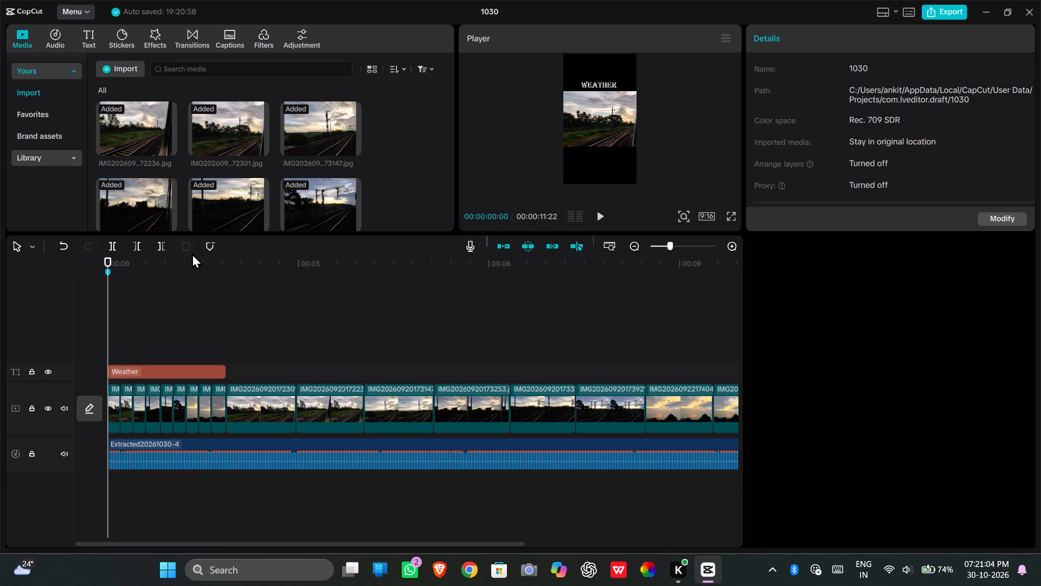
pyautogui.click(601, 216)
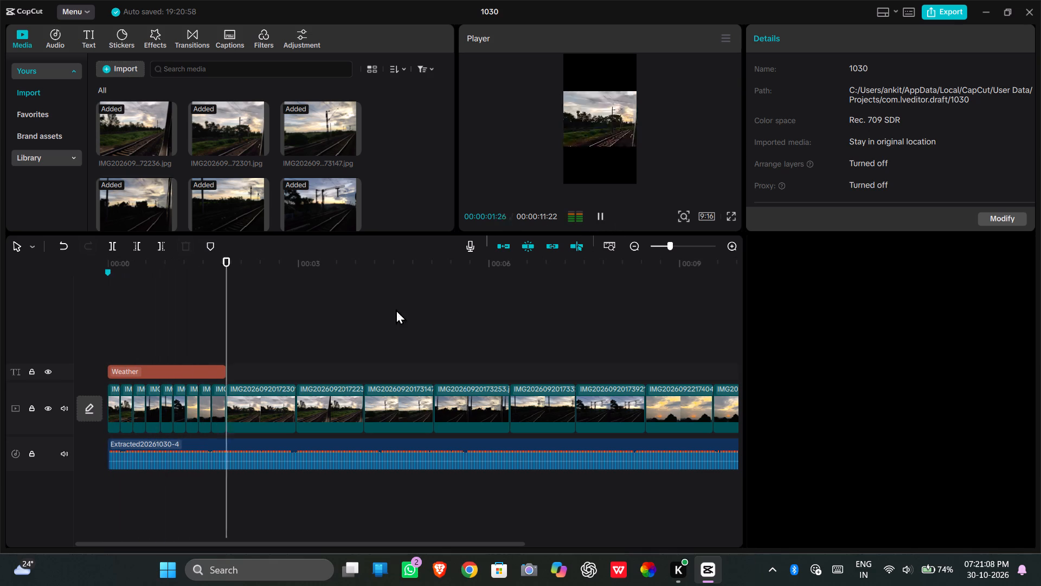
pyautogui.click(974, 346)
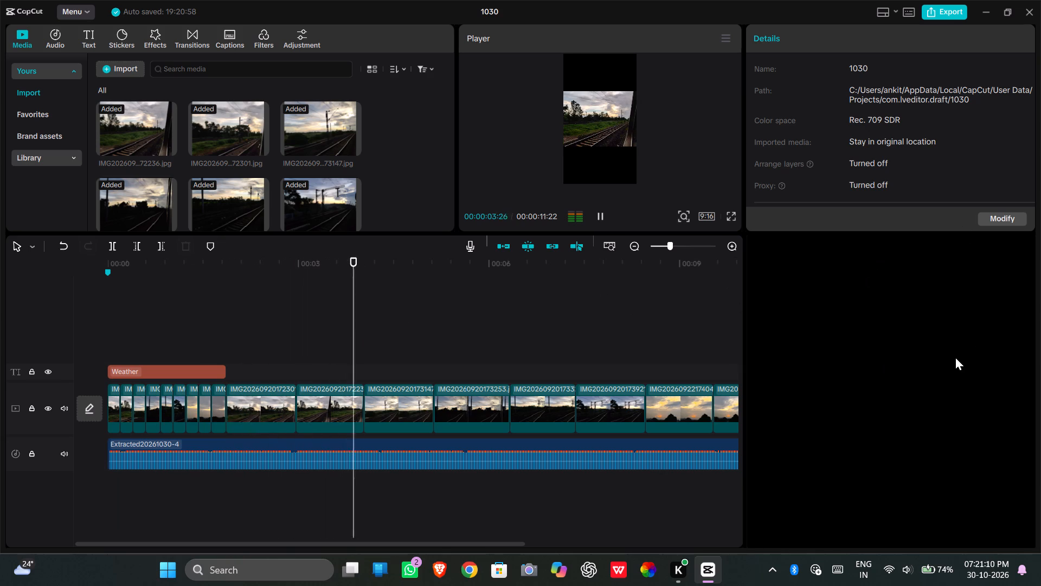
pyautogui.click(955, 356)
pyautogui.click(914, 346)
pyautogui.click(914, 346)
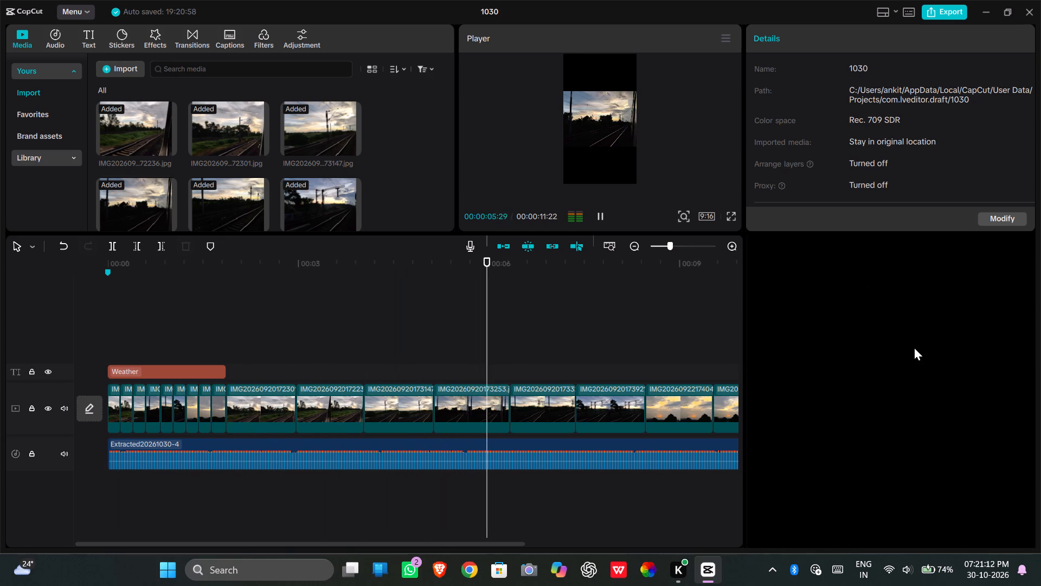
pyautogui.click(914, 346)
pyautogui.click(914, 346)
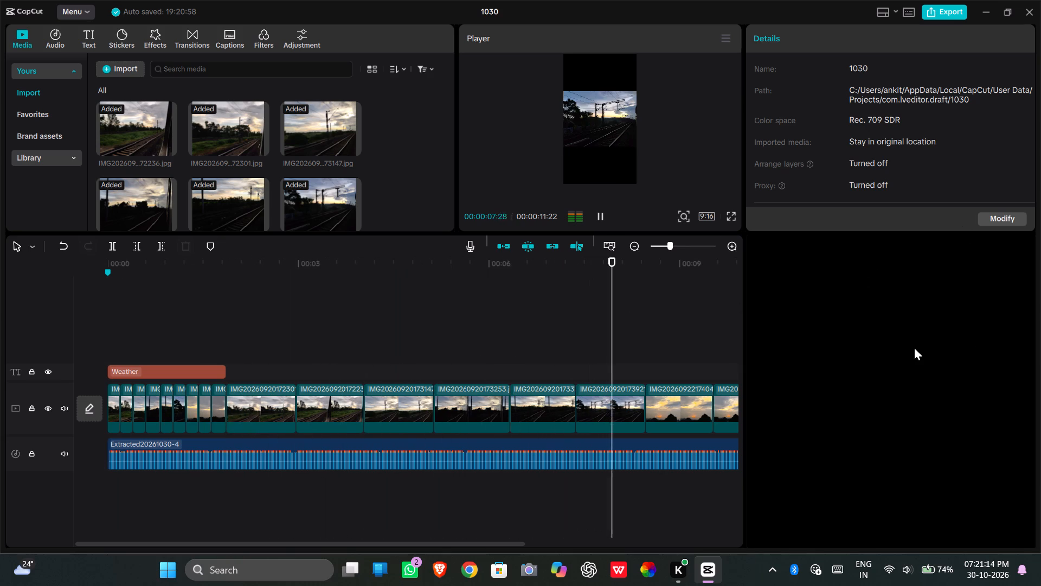
pyautogui.click(914, 346)
pyautogui.click(914, 346)
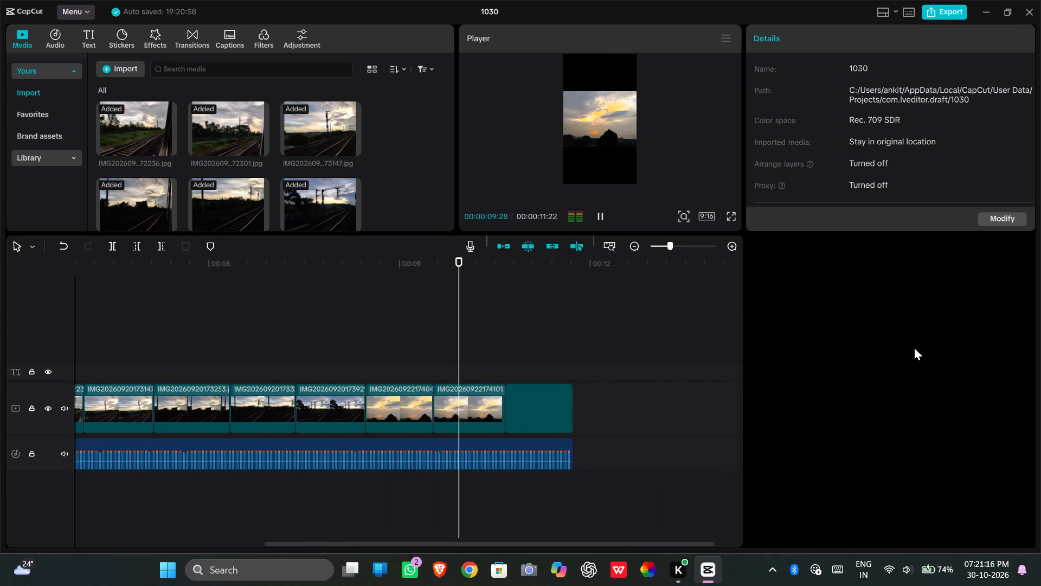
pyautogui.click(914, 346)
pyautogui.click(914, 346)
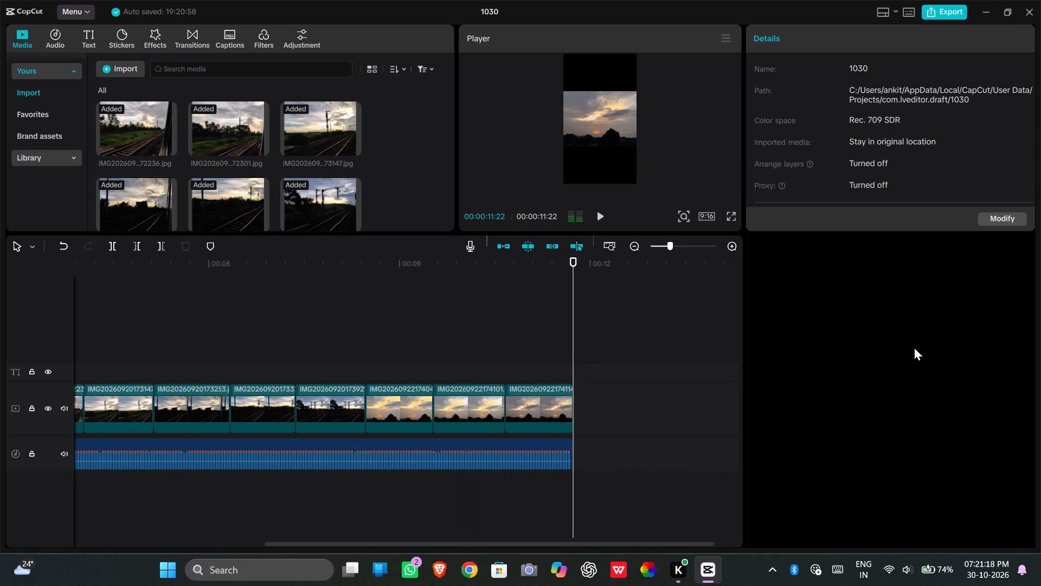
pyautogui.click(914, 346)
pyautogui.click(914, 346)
# Play the video from 00:00:00:00 through to the end to review the Weather title, photo timing and audio.
pyautogui.moveTo(574, 353); pyautogui.dragTo(0, 365)
pyautogui.click(602, 215)
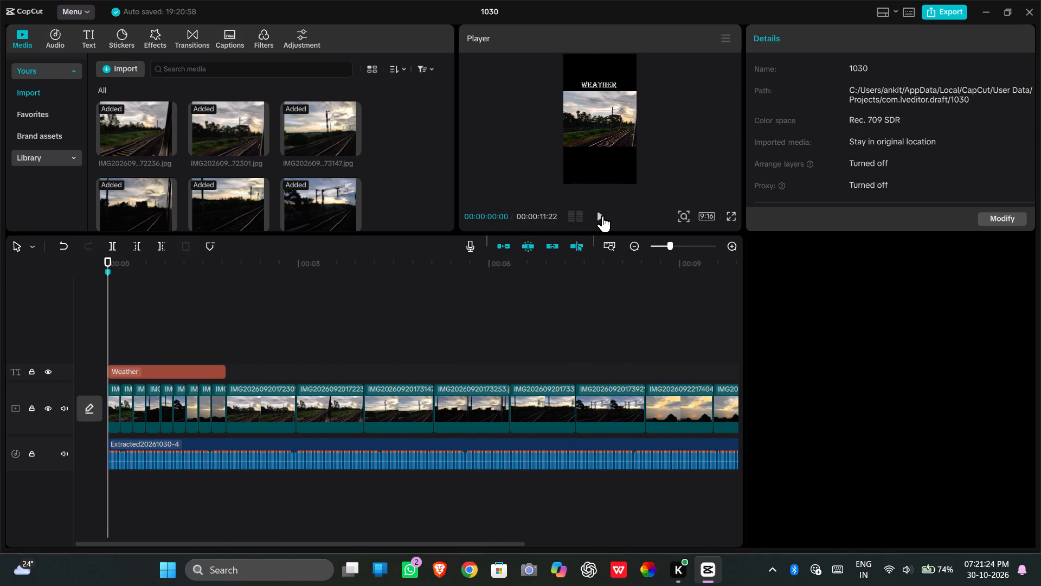
pyautogui.click(963, 353)
pyautogui.click(957, 349)
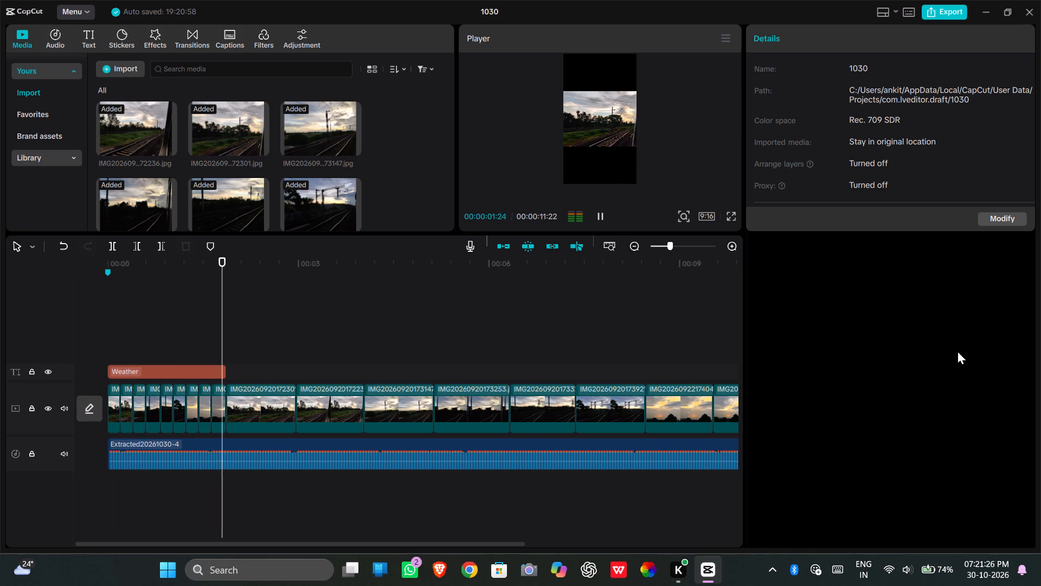
pyautogui.click(917, 324)
pyautogui.click(718, 0)
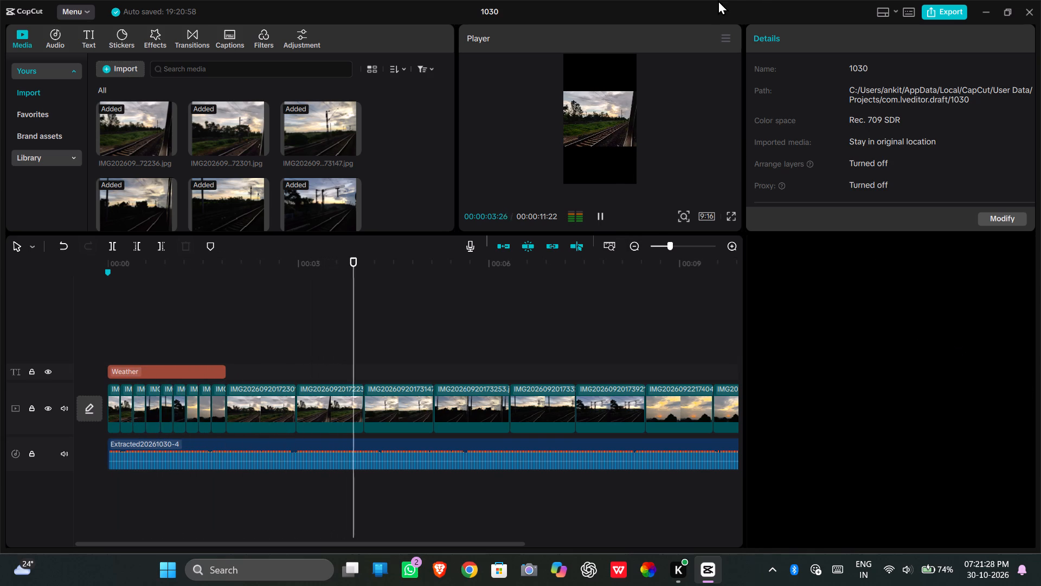
pyautogui.click(885, 347)
pyautogui.click(711, 0)
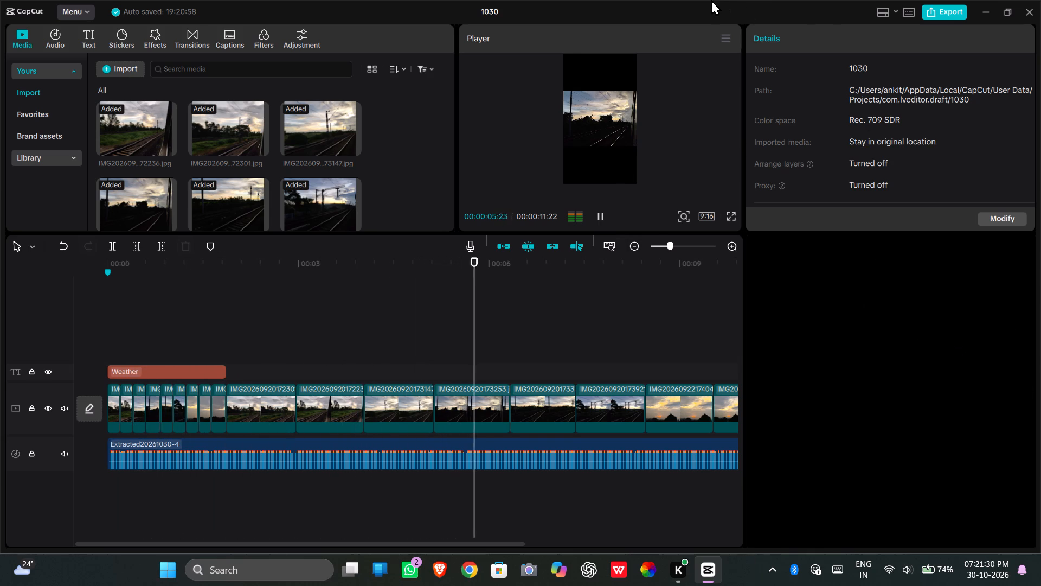
pyautogui.click(849, 347)
pyautogui.click(898, 386)
pyautogui.doubleClick(898, 386)
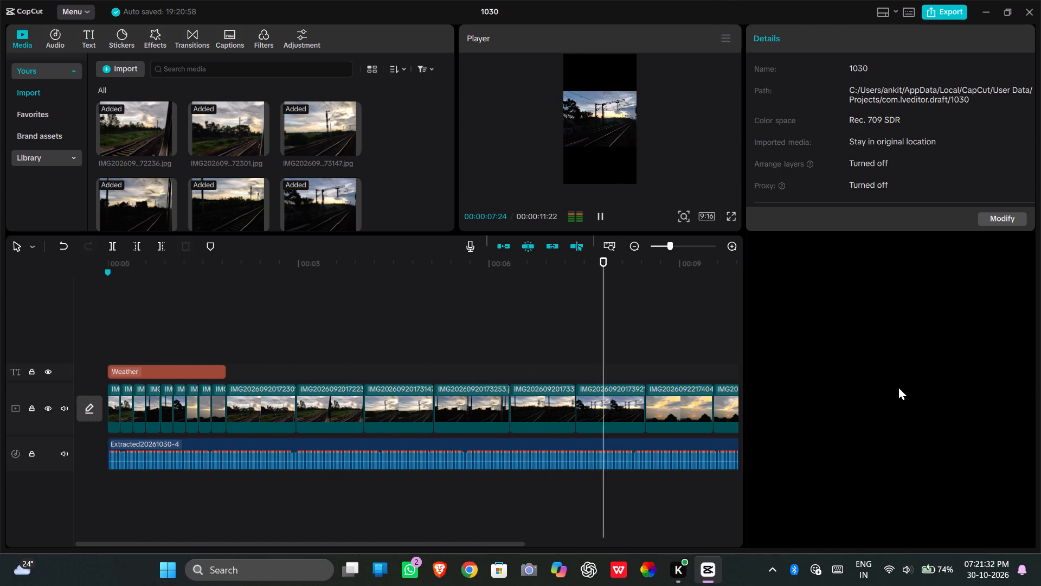
pyautogui.click(898, 386)
pyautogui.tripleClick(898, 386)
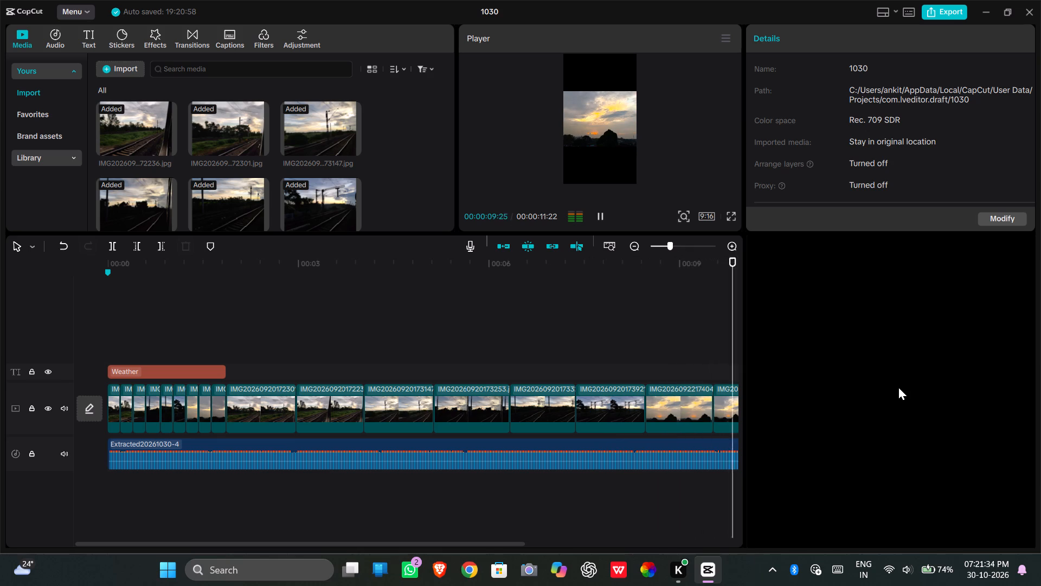
pyautogui.click(898, 386)
pyautogui.click(898, 386)
pyautogui.click(898, 386)
pyautogui.click(898, 386)
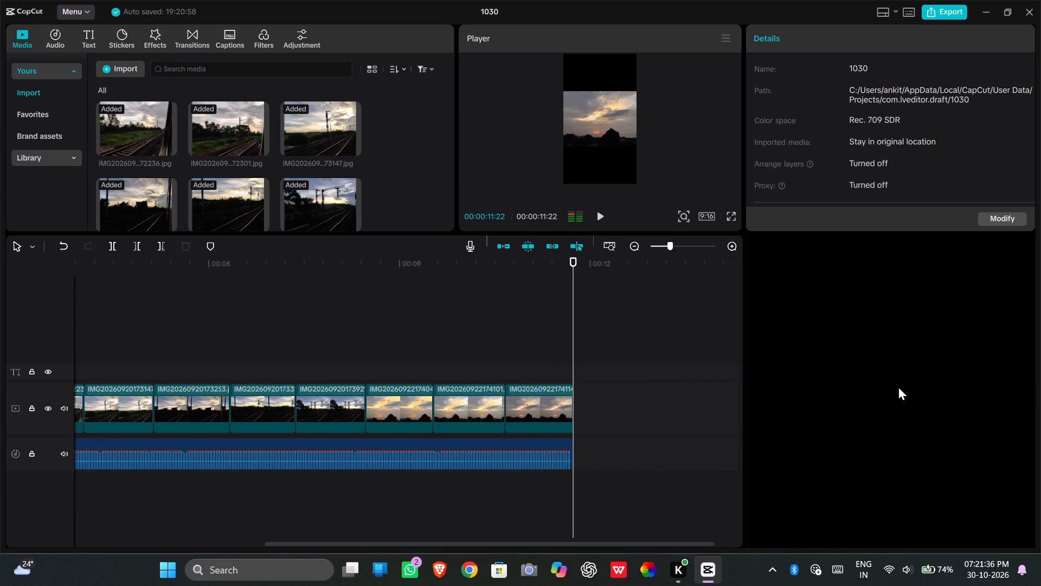
# Add a timeline marker at 00:00:11:22, where the last photo and the audio end.
pyautogui.click(213, 240)
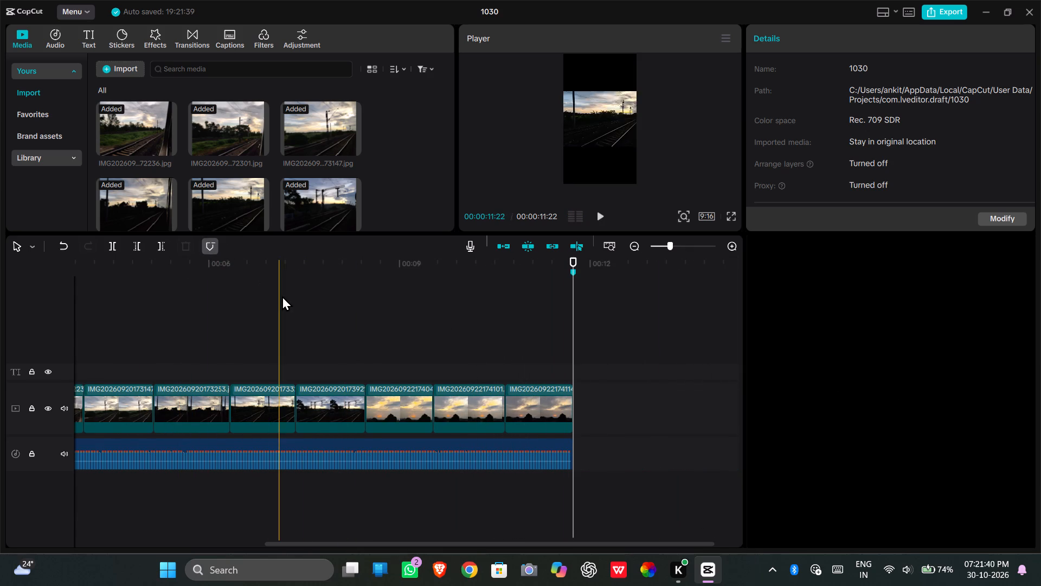
pyautogui.click(573, 271)
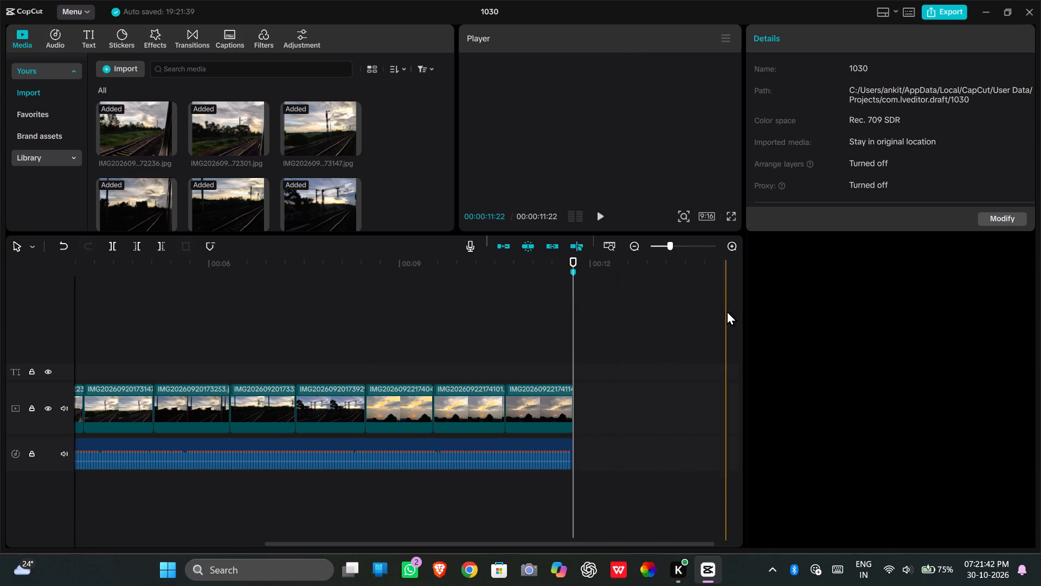
# Return to the start marker at 00:00:00:00 and play the whole video to check the photo sequence against the audio.
pyautogui.moveTo(484, 309); pyautogui.dragTo(72, 339)
pyautogui.click(72, 339)
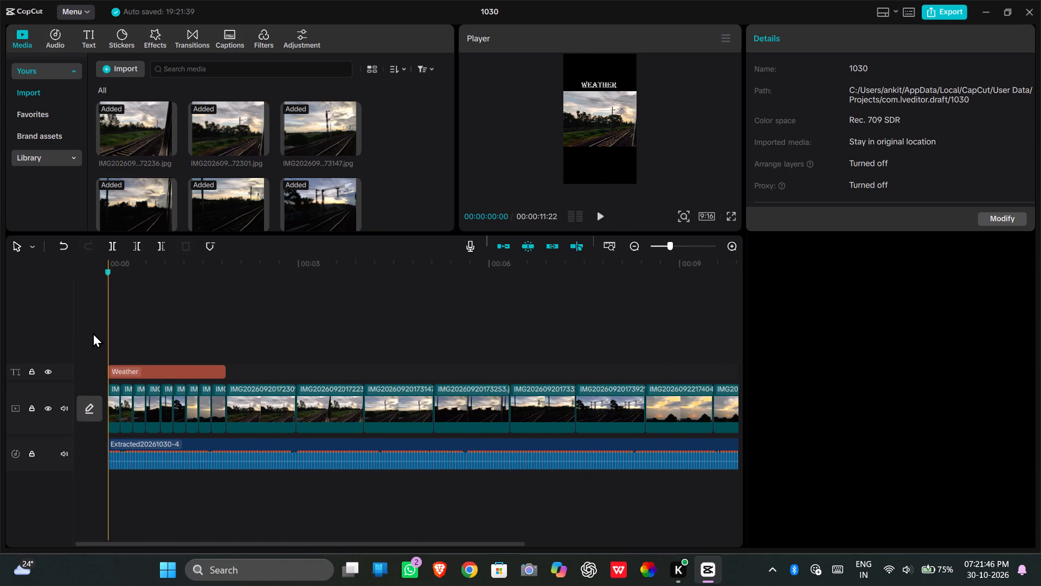
pyautogui.click(93, 333)
pyautogui.click(107, 273)
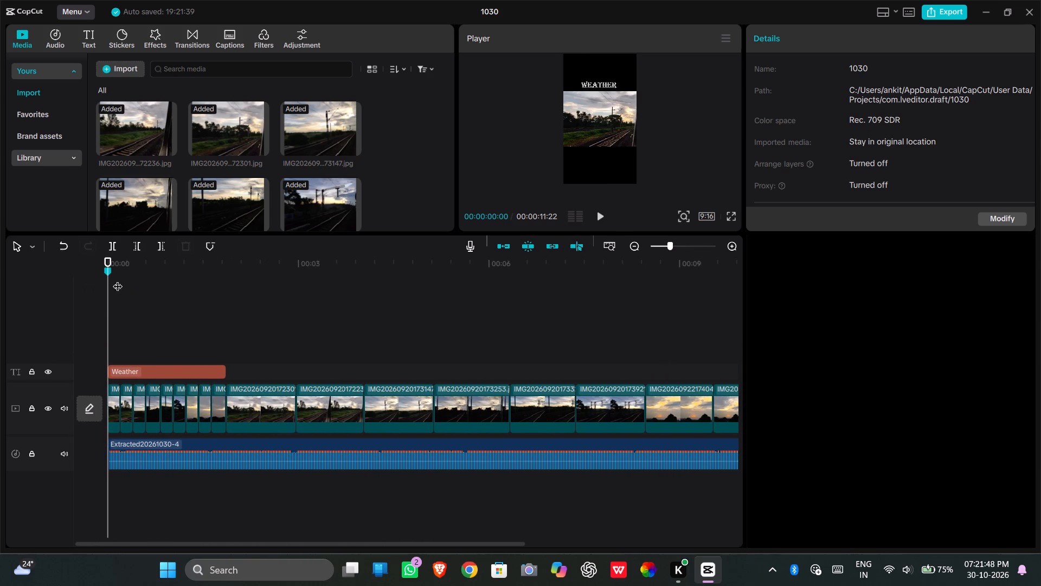
pyautogui.click(605, 218)
pyautogui.click(929, 349)
pyautogui.click(924, 321)
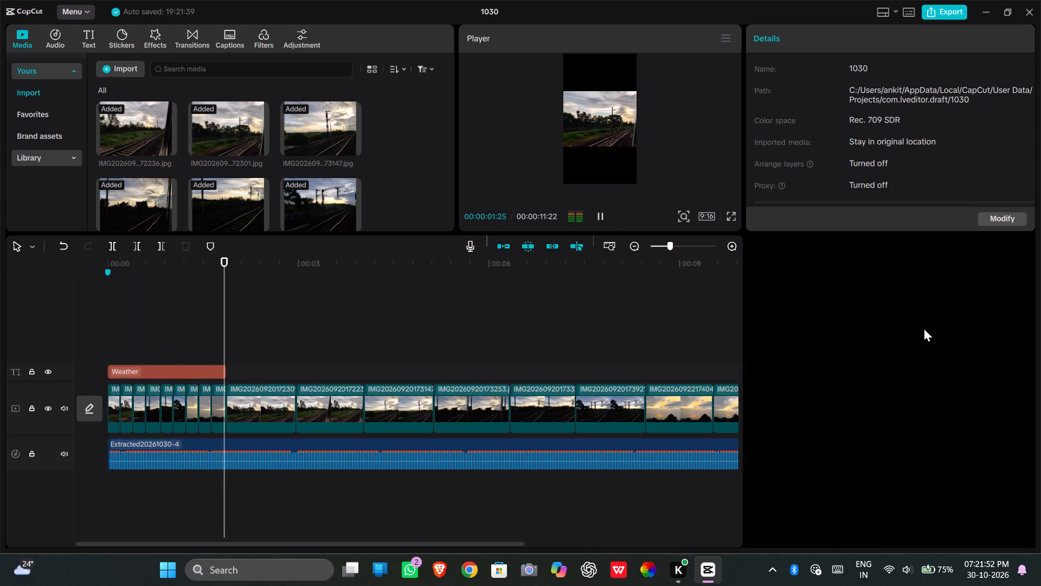
pyautogui.click(926, 439)
pyautogui.click(889, 397)
pyautogui.rightClick(888, 397)
pyautogui.click(889, 398)
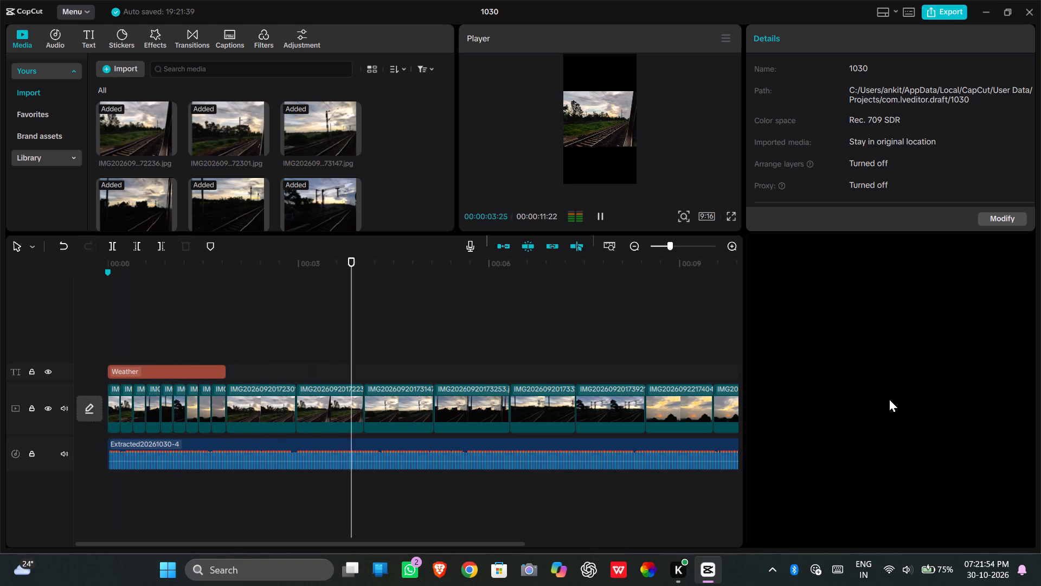
pyautogui.moveTo(895, 406); pyautogui.dragTo(892, 364)
pyautogui.click(890, 340)
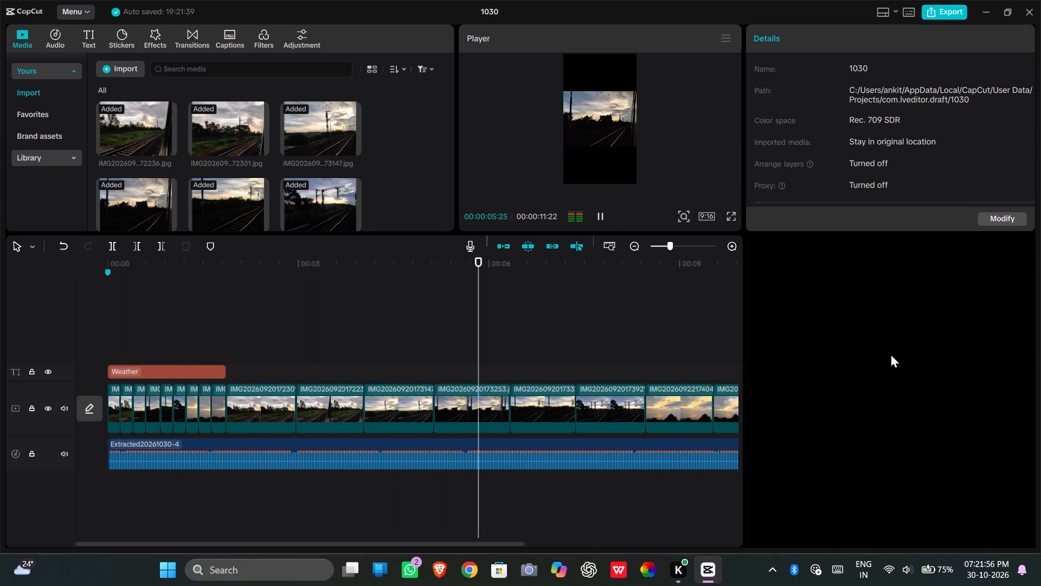
pyautogui.click(879, 466)
pyautogui.click(878, 337)
pyautogui.click(962, 328)
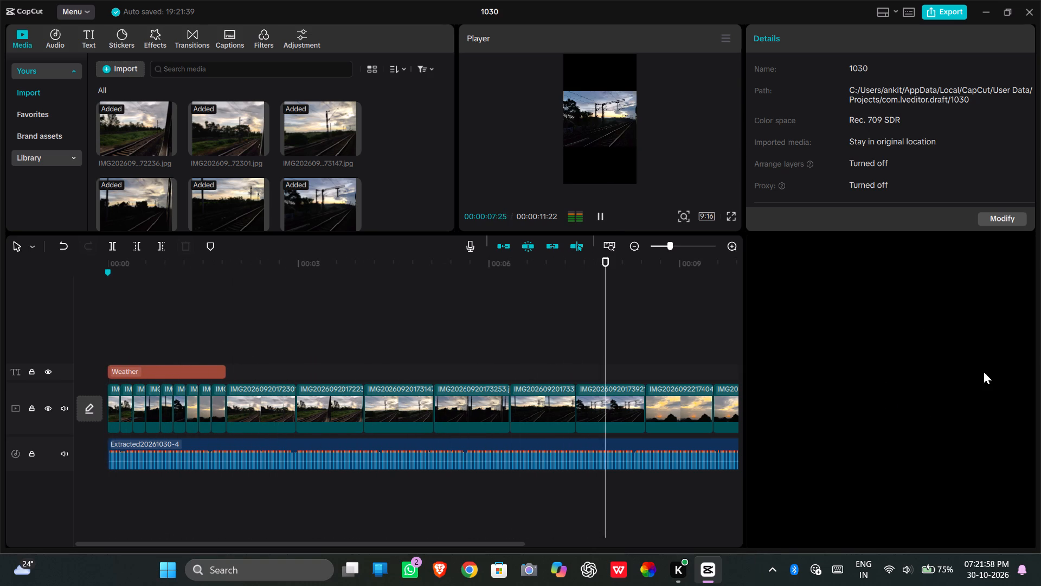
pyautogui.click(984, 379)
pyautogui.click(974, 427)
pyautogui.click(890, 402)
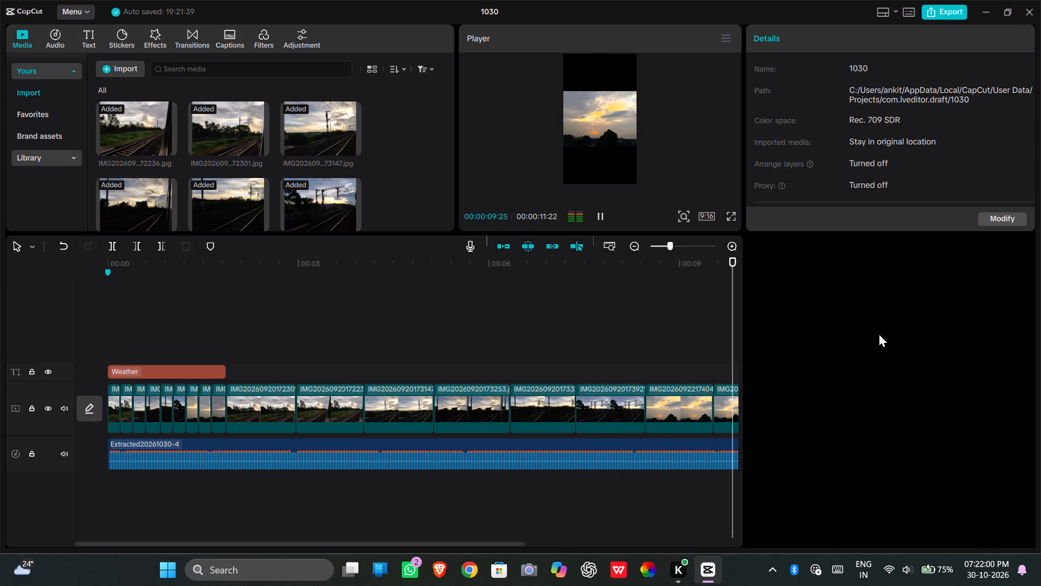
pyautogui.click(877, 317)
pyautogui.click(878, 311)
pyautogui.click(912, 305)
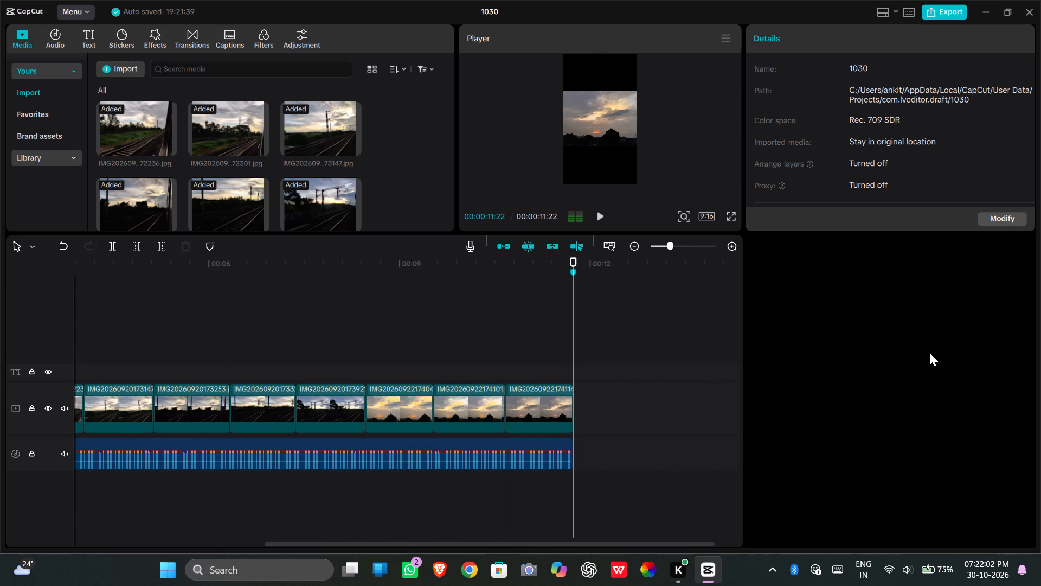
pyautogui.click(929, 363)
# Replay the video from 00:00:00:00 to the end to review the complete photo sequence.
pyautogui.moveTo(577, 360); pyautogui.dragTo(535, 366)
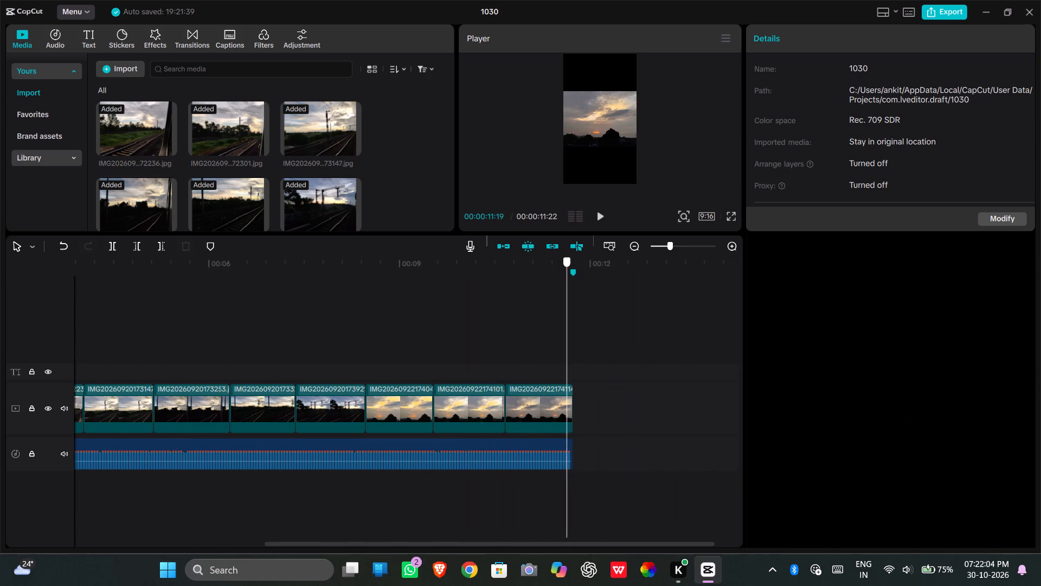
pyautogui.moveTo(535, 366); pyautogui.dragTo(1, 405)
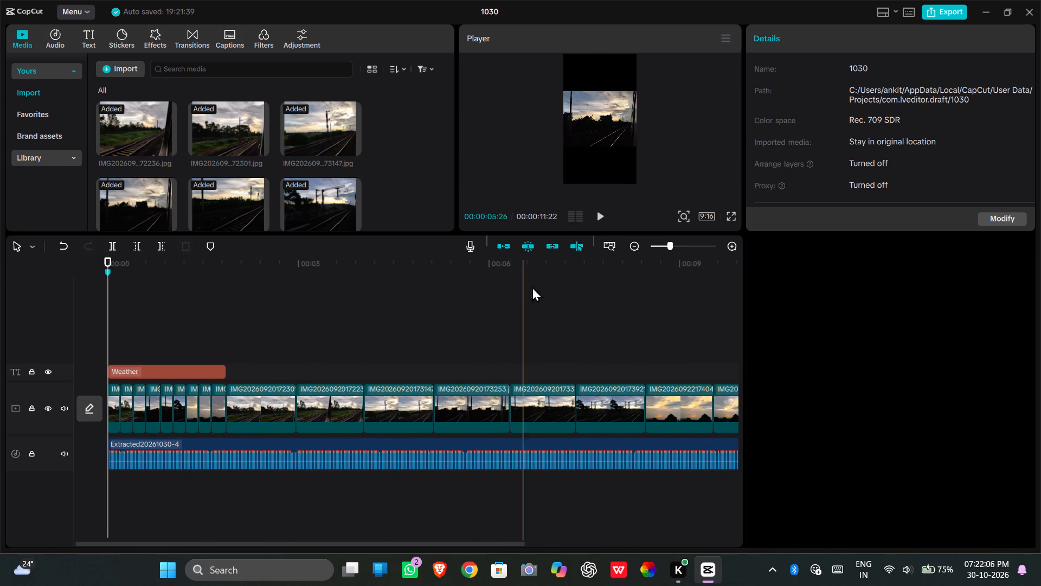
pyautogui.click(602, 216)
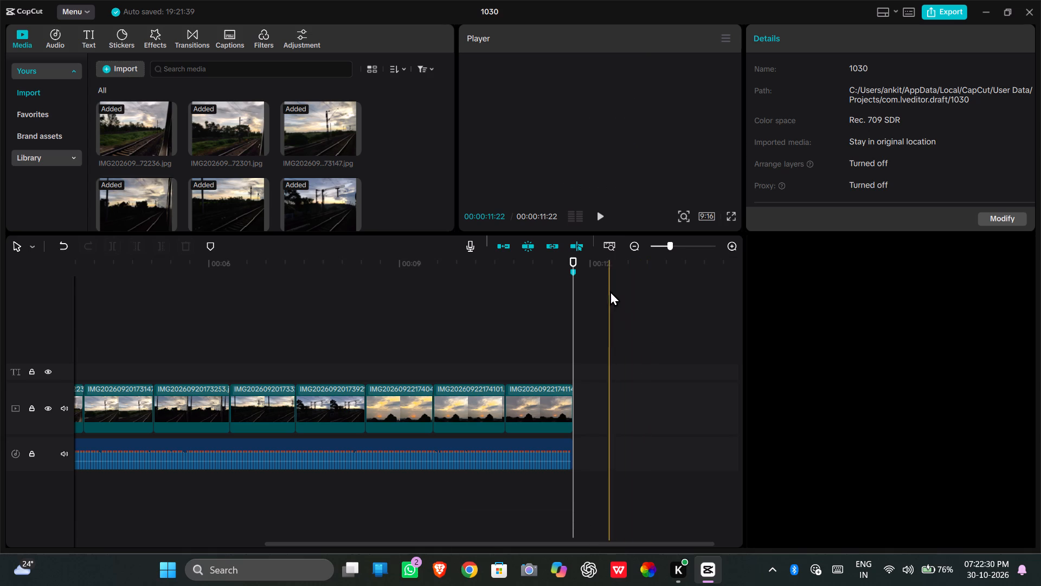
# Replay the video from the beginning, pausing at 00:00:02:10 and 00:00:07:01 to examine the photos with the audio.
pyautogui.click(601, 215)
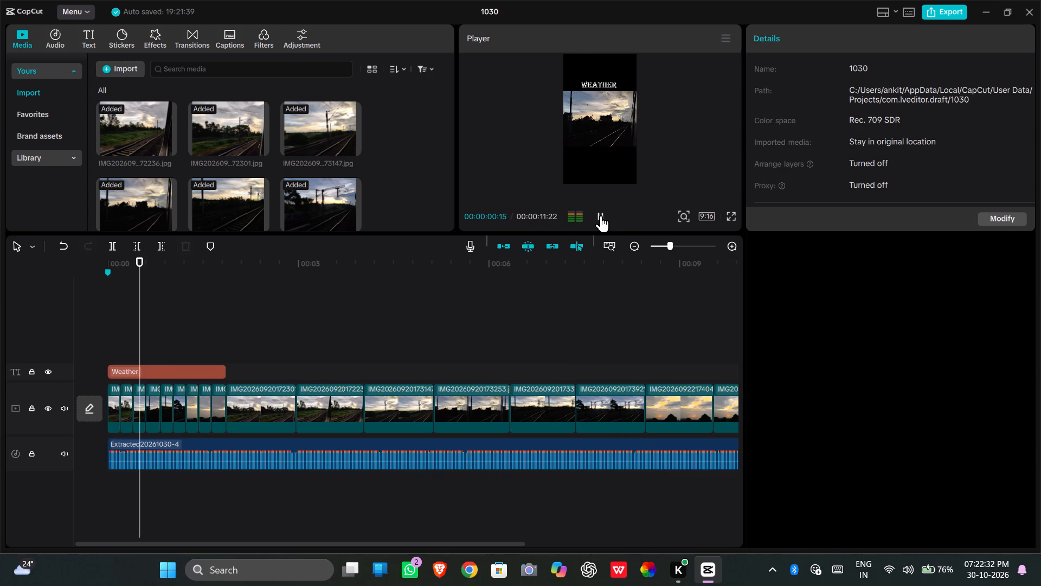
pyautogui.click(601, 215)
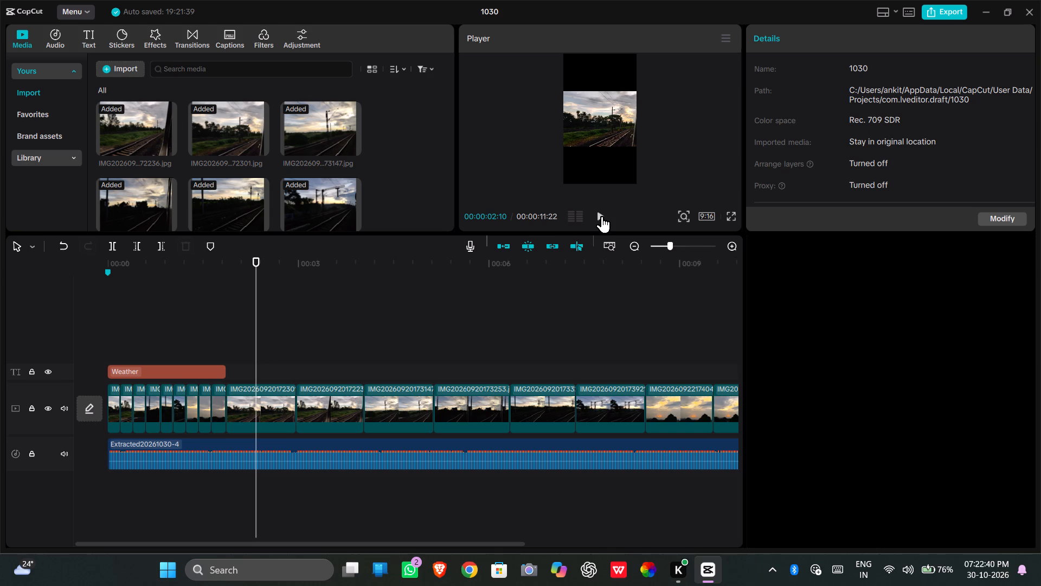
pyautogui.click(602, 216)
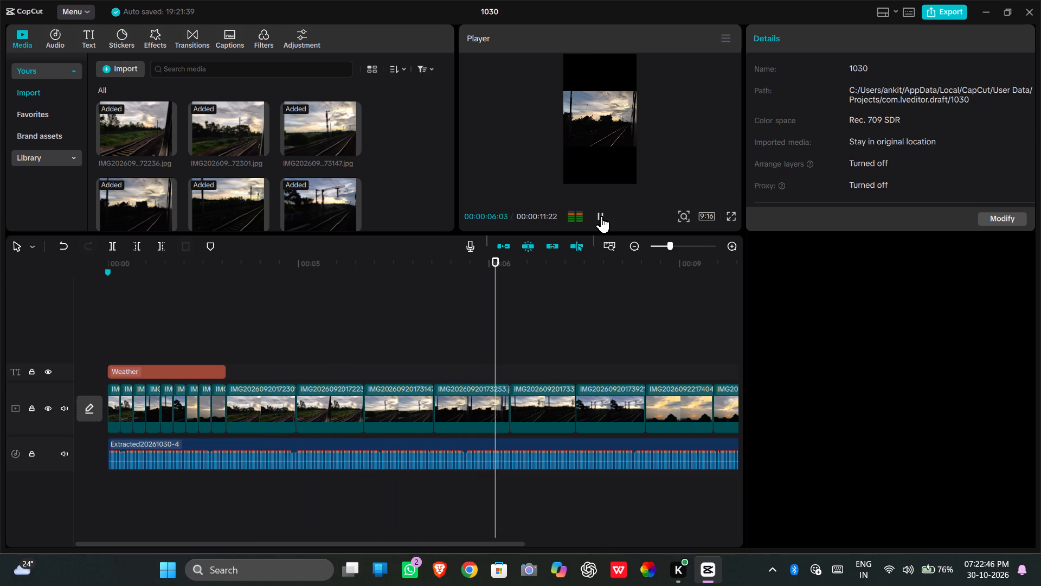
pyautogui.click(601, 216)
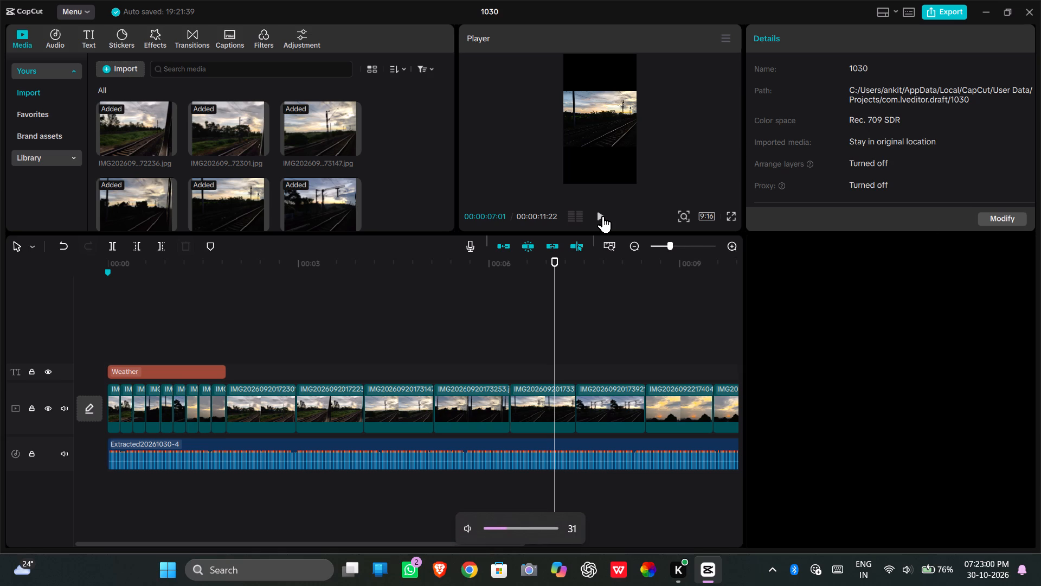
# Move the playhead back to the start marker and play the full video to review the title, photos and audio.
pyautogui.click(969, 388)
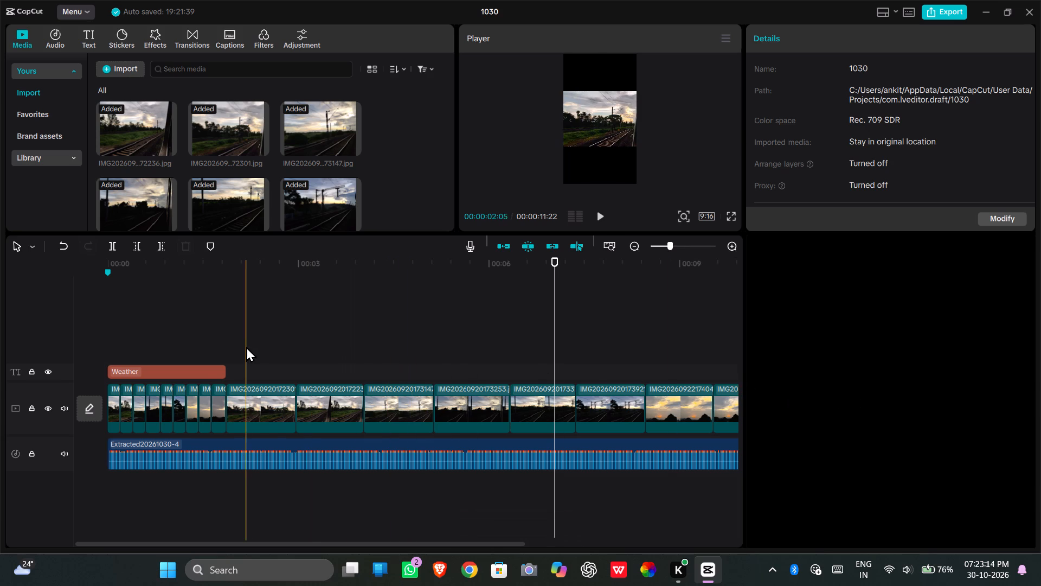
pyautogui.click(112, 341)
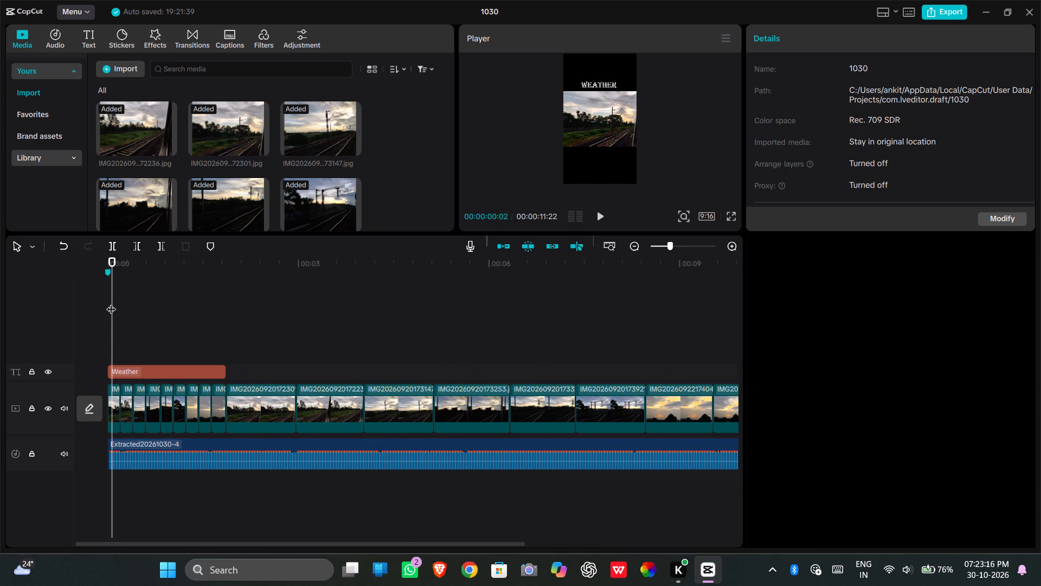
pyautogui.click(105, 270)
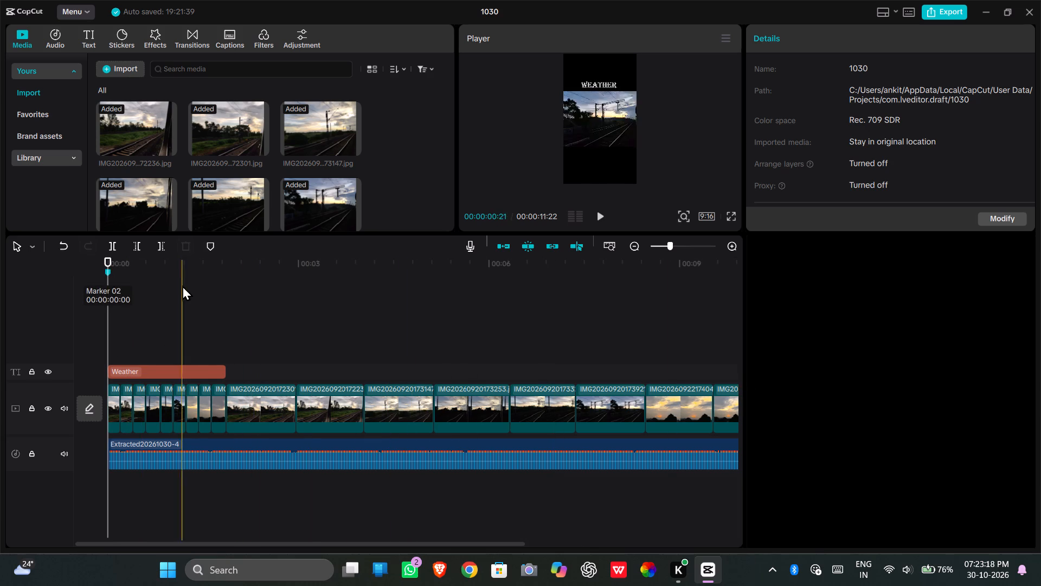
pyautogui.click(597, 218)
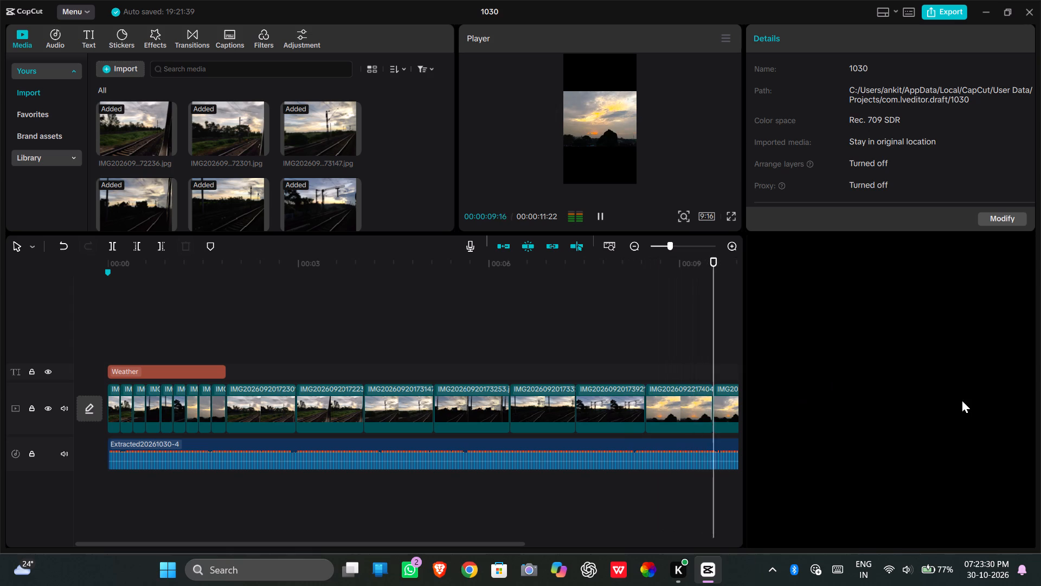
pyautogui.doubleClick(842, 387)
pyautogui.click(841, 387)
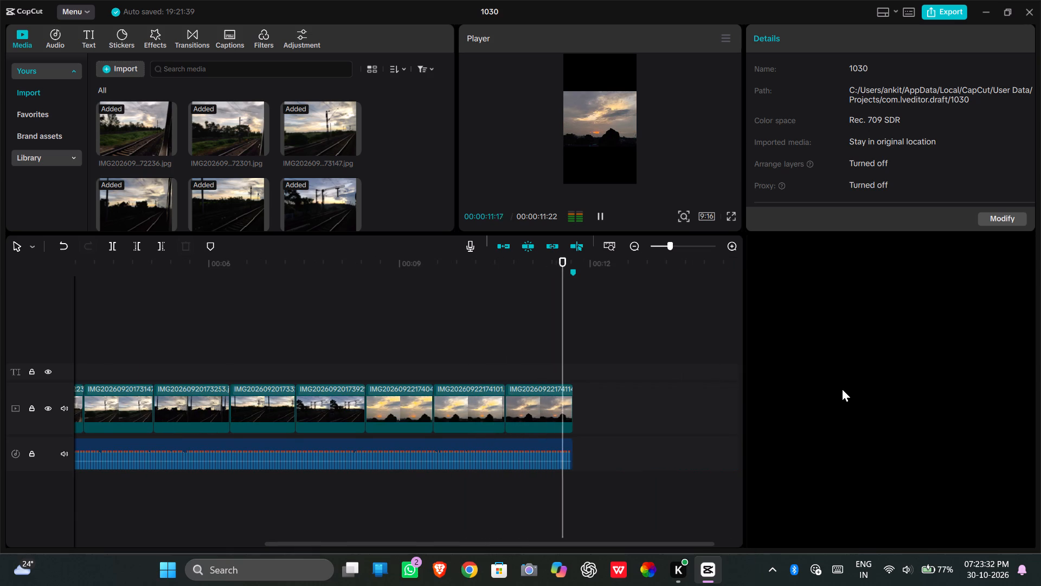
# Replay the video from 00:00:00:00 to review the Weather title and opening photos, pausing just before 00:03.
pyautogui.moveTo(575, 365); pyautogui.dragTo(337, 365)
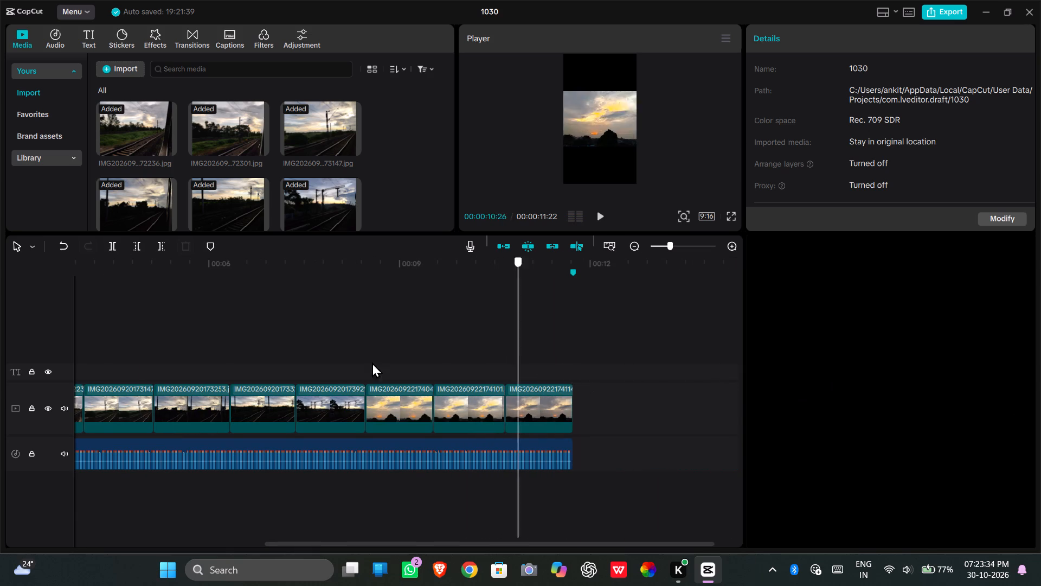
pyautogui.moveTo(337, 365); pyautogui.dragTo(0, 409)
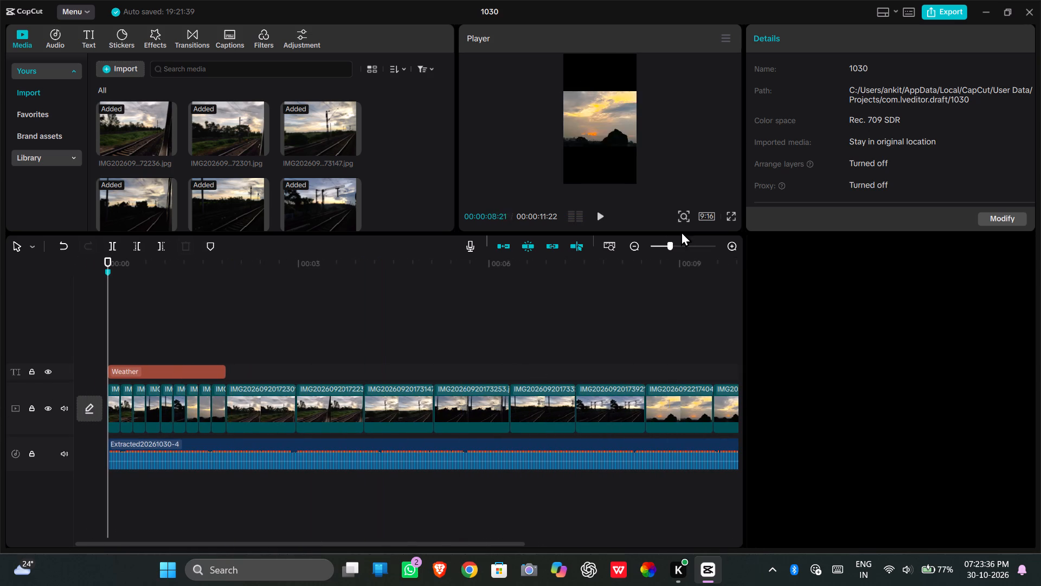
pyautogui.click(601, 211)
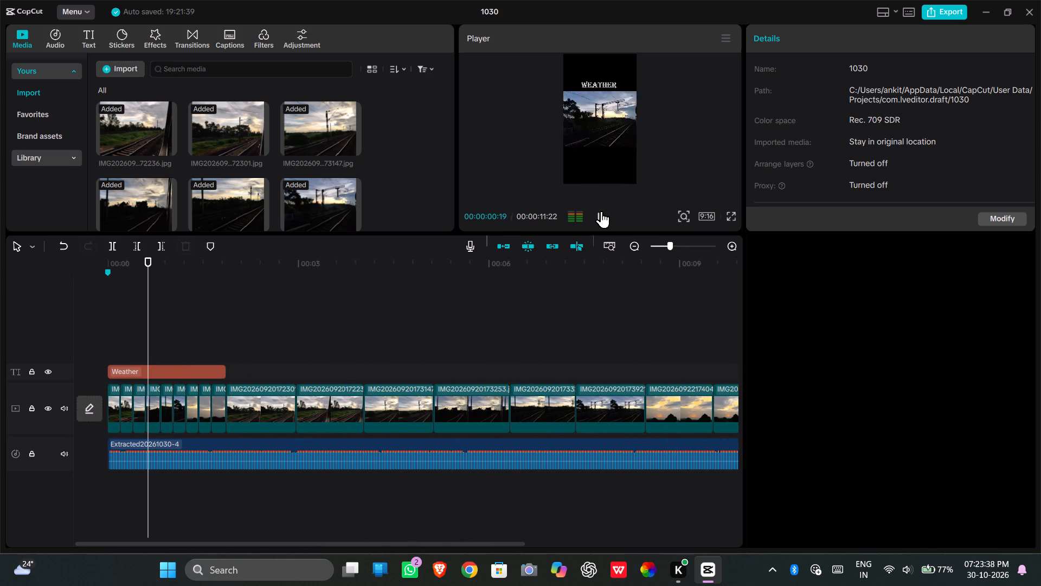
pyautogui.click(601, 211)
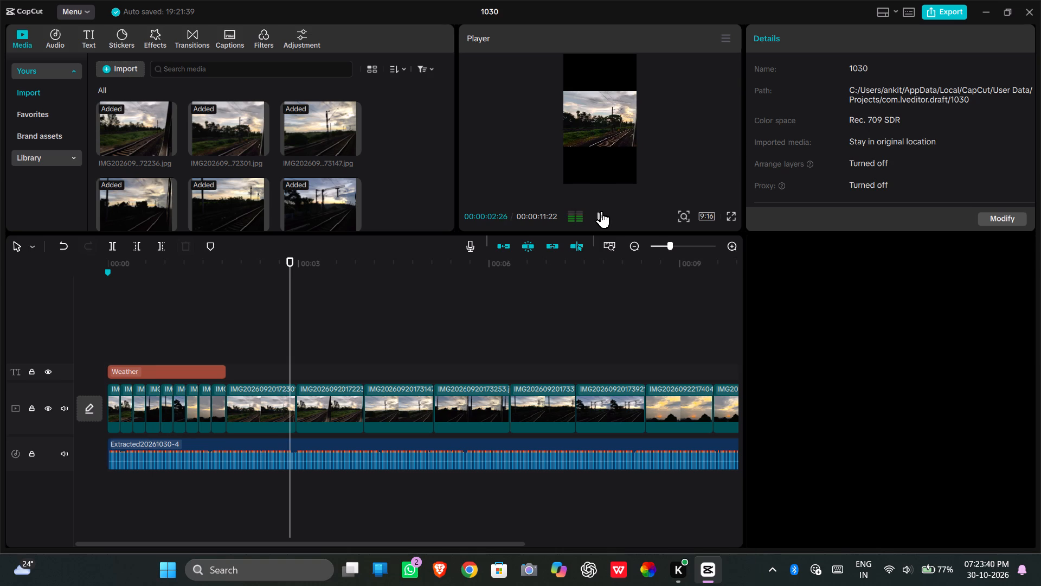
# Return the playhead to 00:00:00:00 and play the video again to recheck the Weather title and quick opening photos.
pyautogui.moveTo(292, 317); pyautogui.dragTo(156, 346)
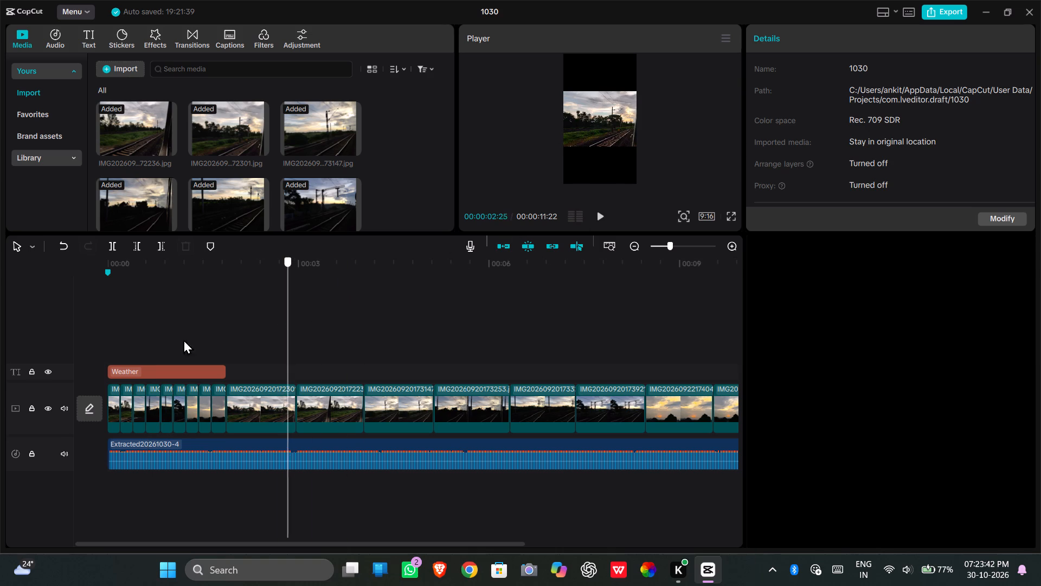
pyautogui.moveTo(156, 346); pyautogui.dragTo(0, 392)
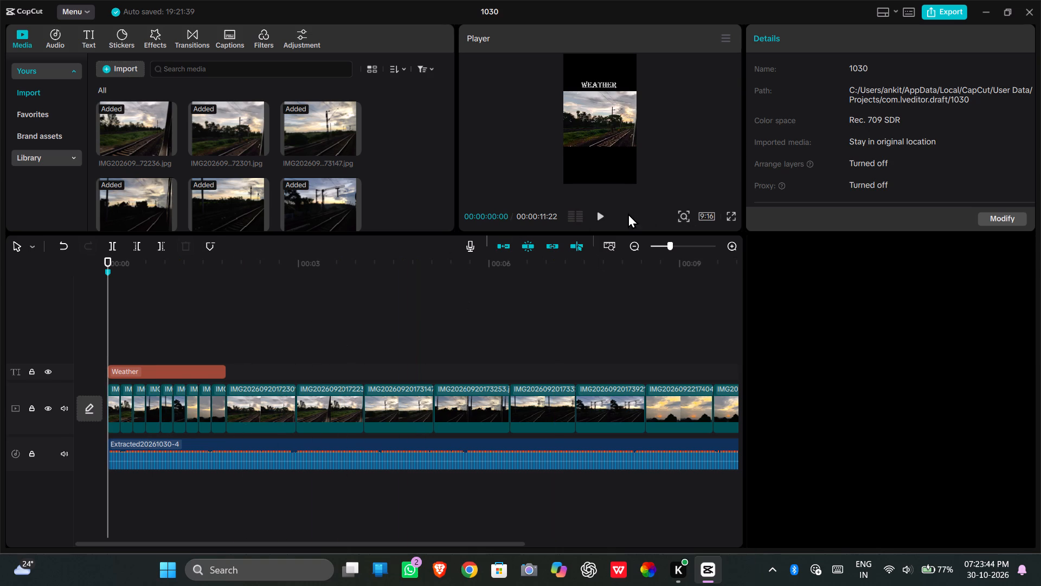
pyautogui.click(602, 212)
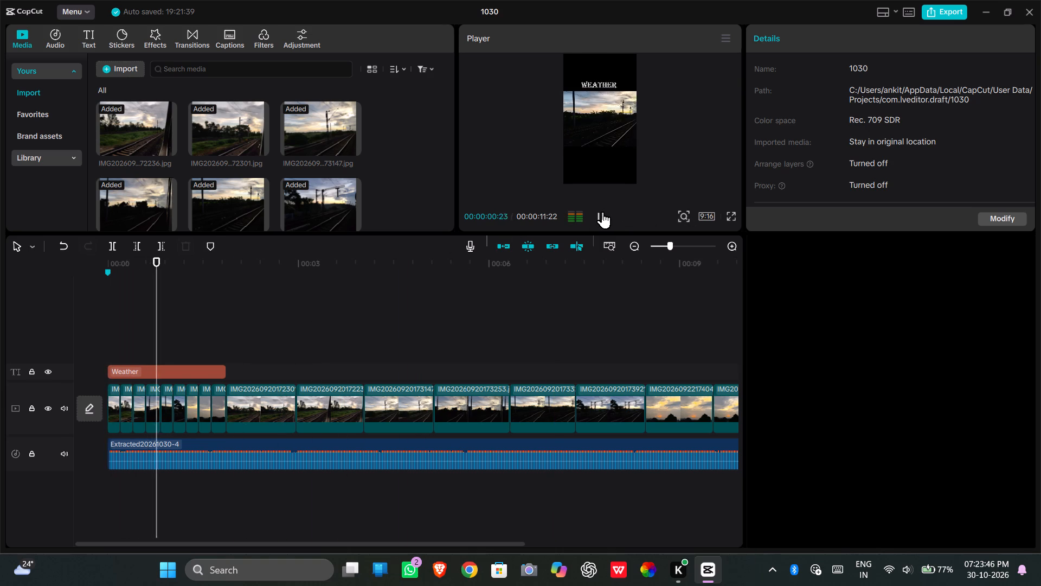